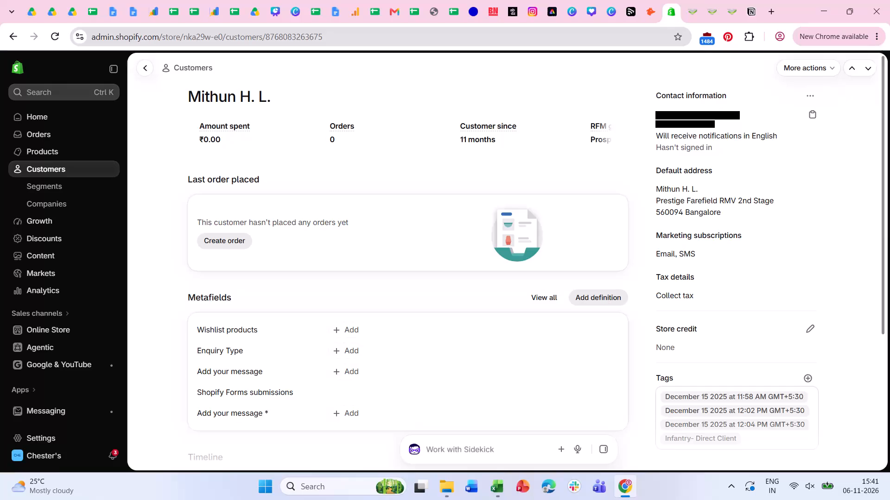
# Switch from the Shopify customer record to the Canva design open in the browser.
pyautogui.click(604, 11)
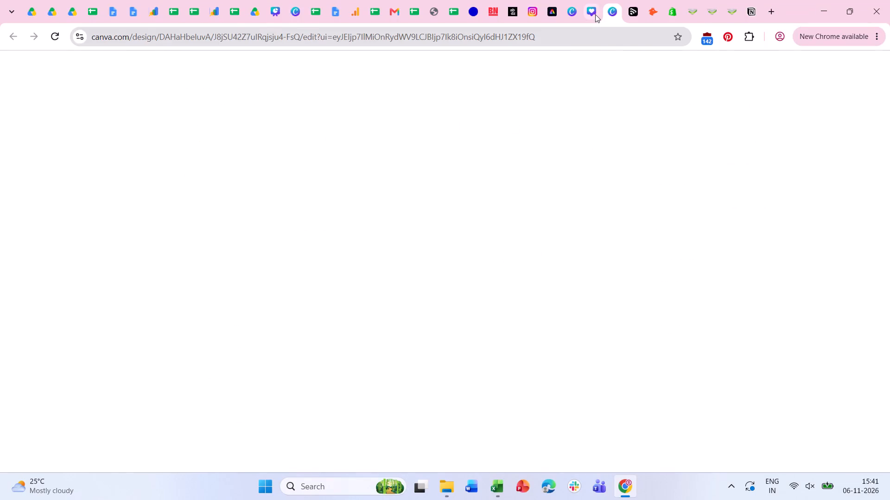
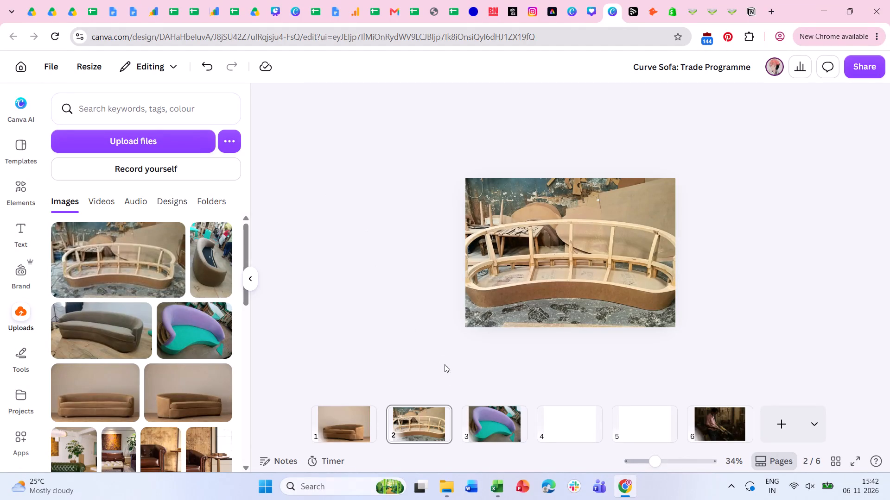
# Look through the first three pages of the Curve Sofa design and check its custom page dimensions.
pyautogui.click(509, 426)
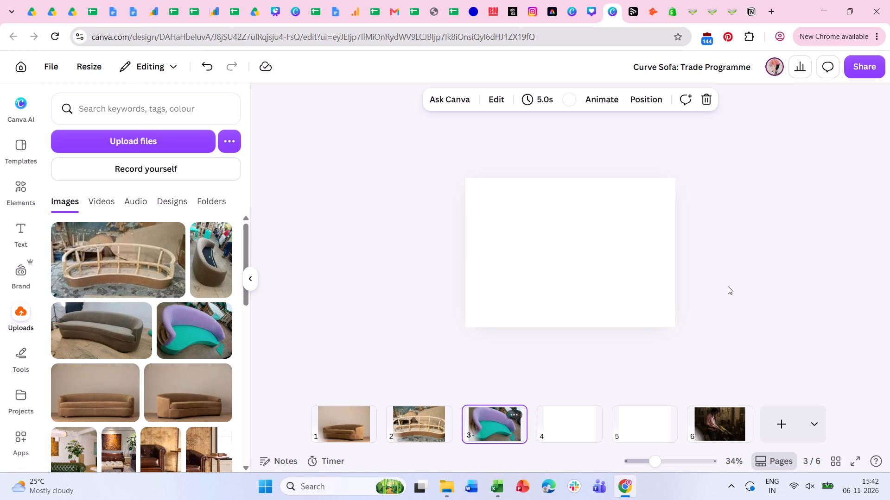
pyautogui.click(402, 430)
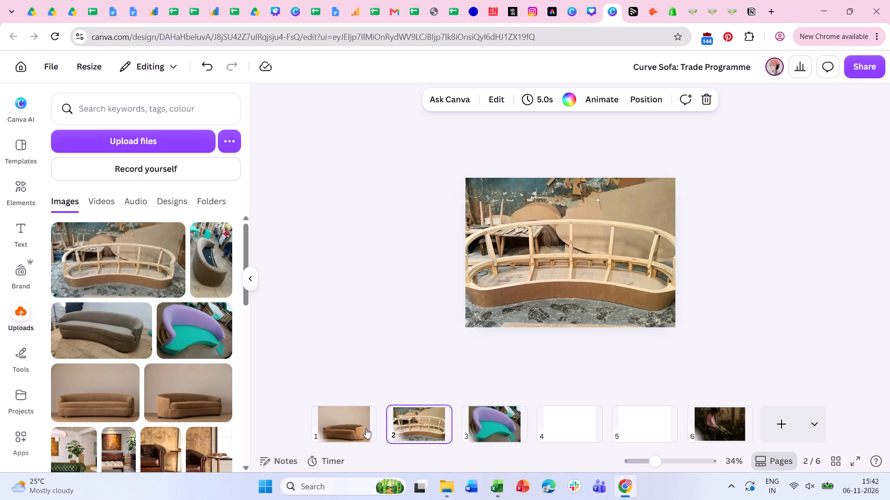
pyautogui.click(330, 428)
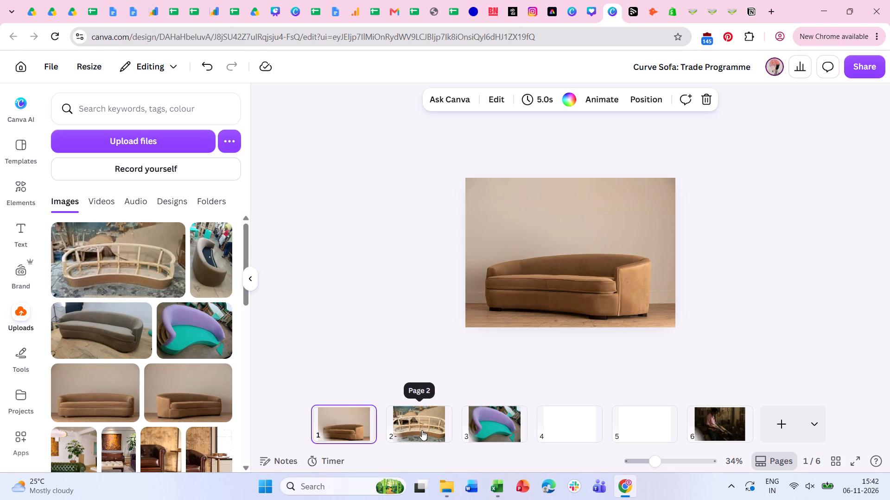
pyautogui.click(93, 75)
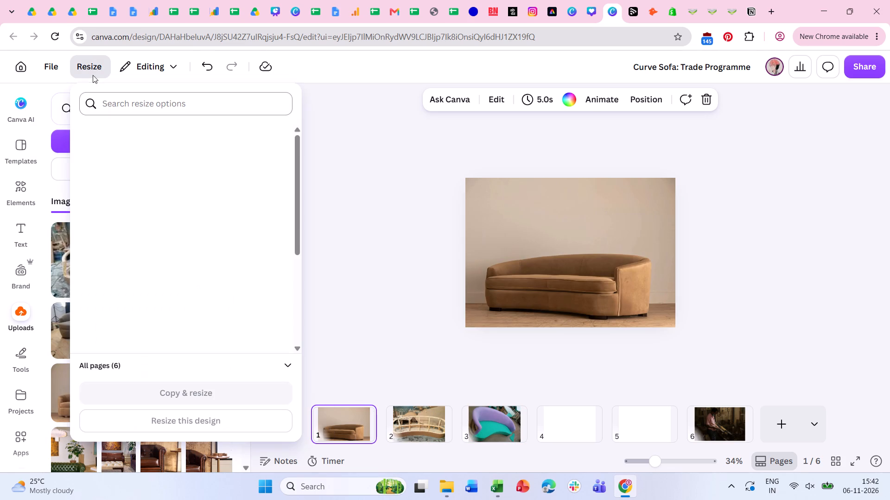
pyautogui.click(119, 267)
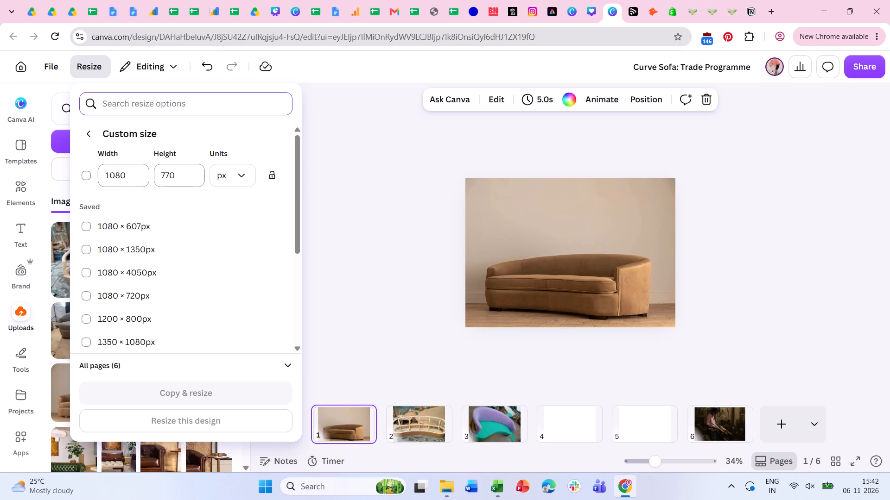
pyautogui.doubleClick(375, 178)
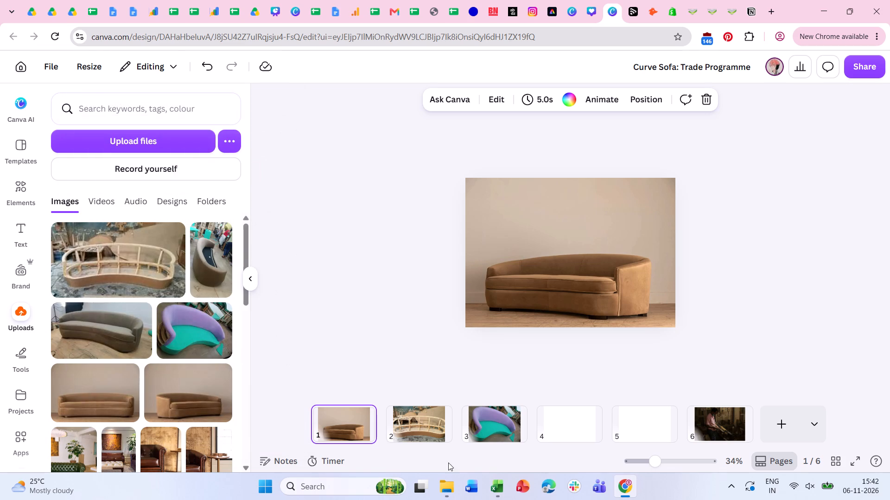
# Delete the wooden sofa-frame photo from page 2, leaving the page itself in place.
pyautogui.click(428, 436)
pyautogui.click(554, 240)
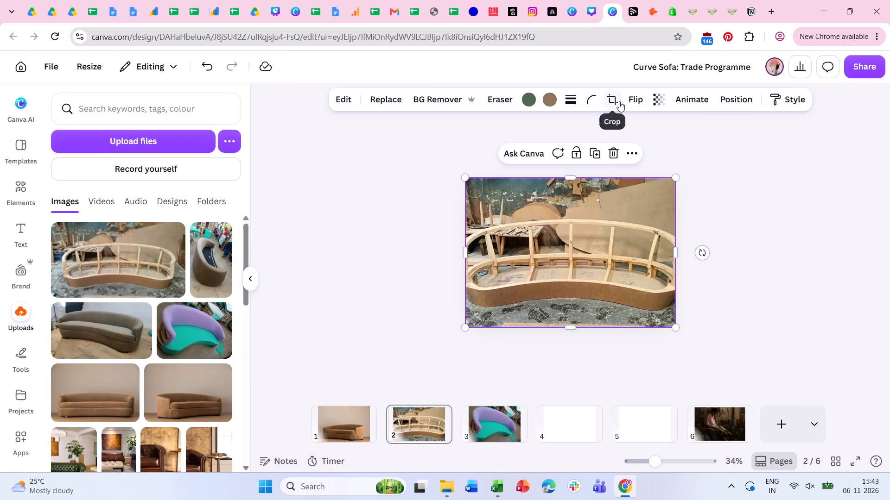
pyautogui.click(619, 101)
pyautogui.click(763, 178)
pyautogui.click(625, 225)
pyautogui.press('BackSpace')
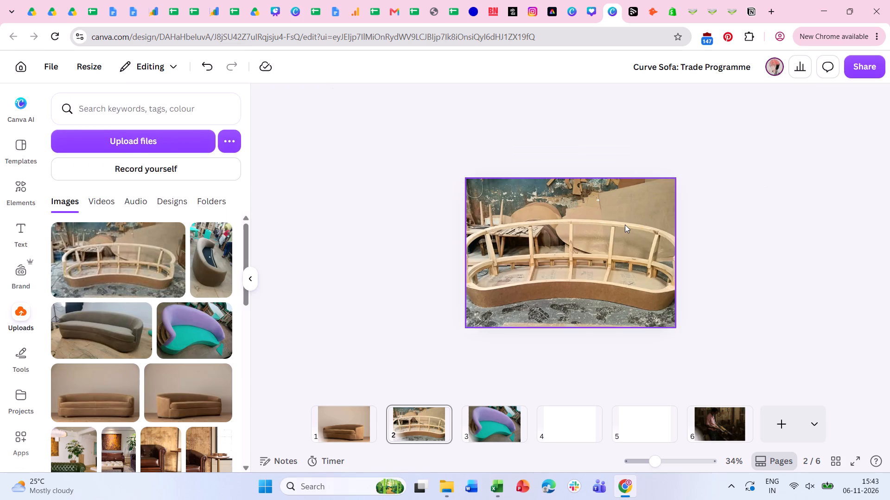
pyautogui.click(634, 248)
pyautogui.press('BackSpace')
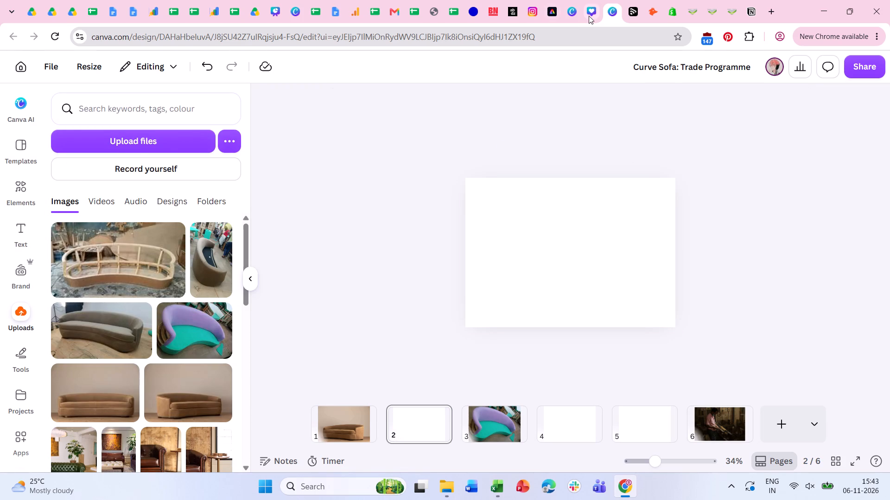
# Open the recent design Factory Pulse: Carving a Decorative Leg from the Canva home page and check its custom page dimensions.
pyautogui.click(589, 16)
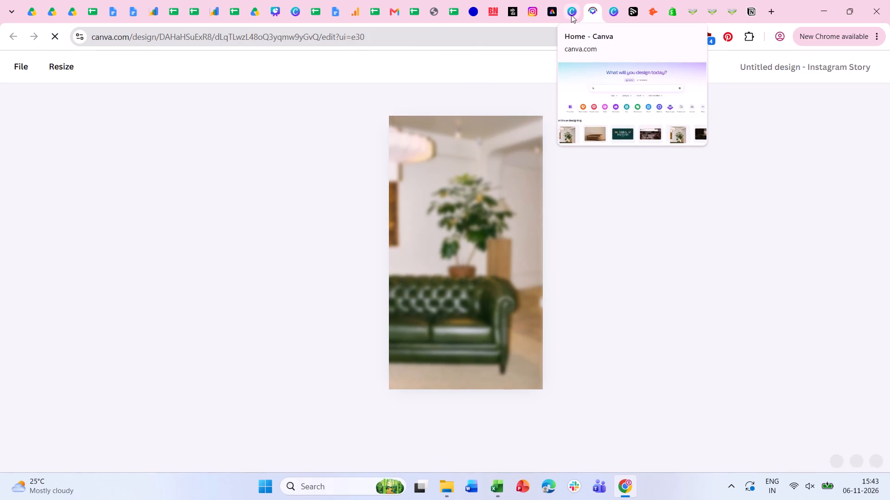
pyautogui.click(571, 15)
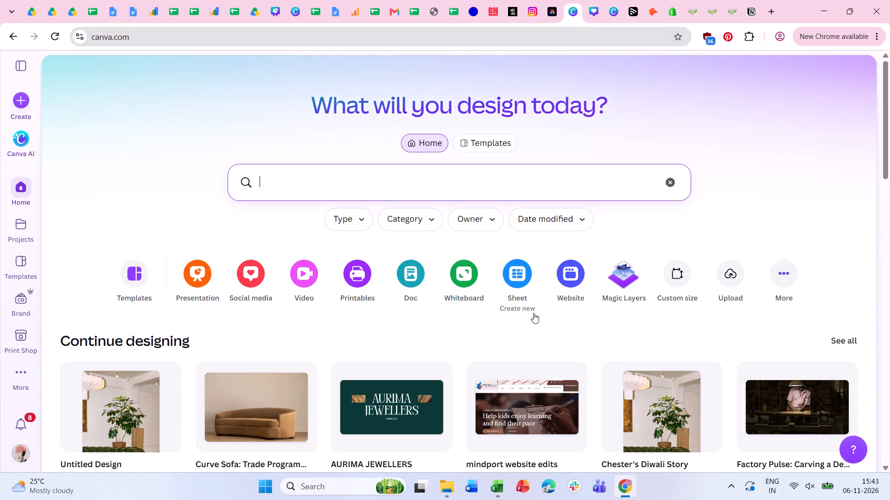
pyautogui.scroll(-1, 534, 313)
pyautogui.click(796, 345)
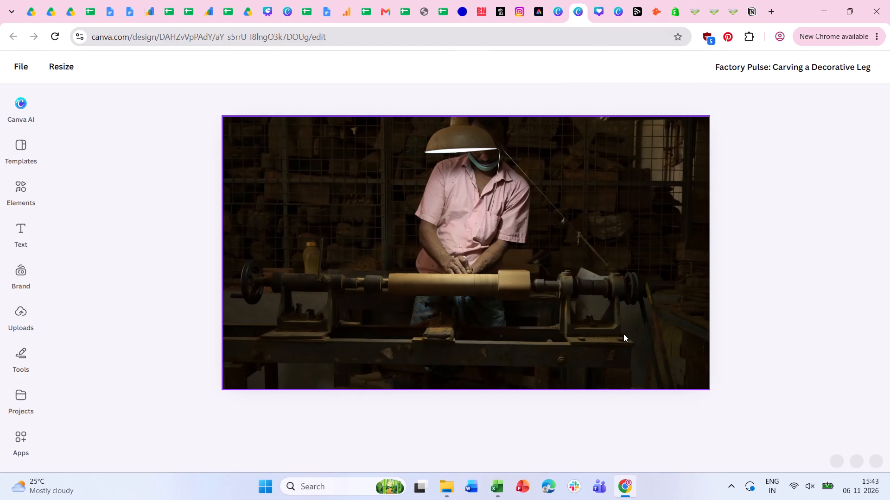
pyautogui.click(83, 64)
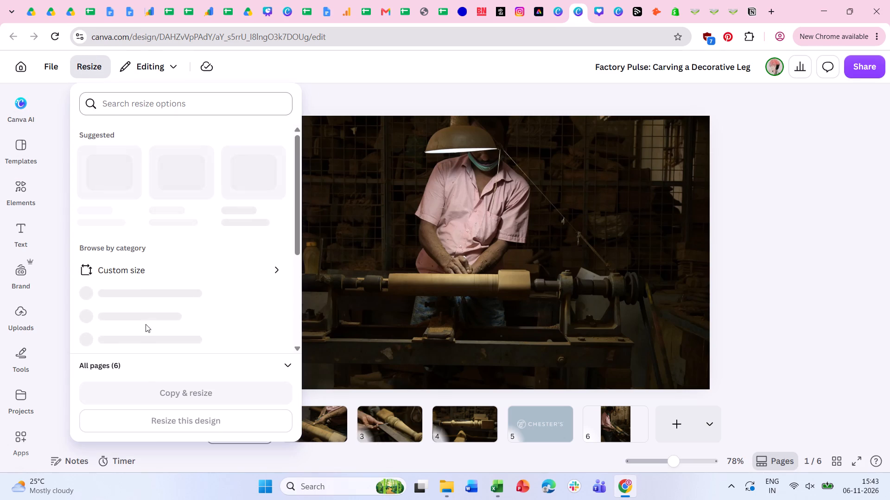
pyautogui.click(120, 275)
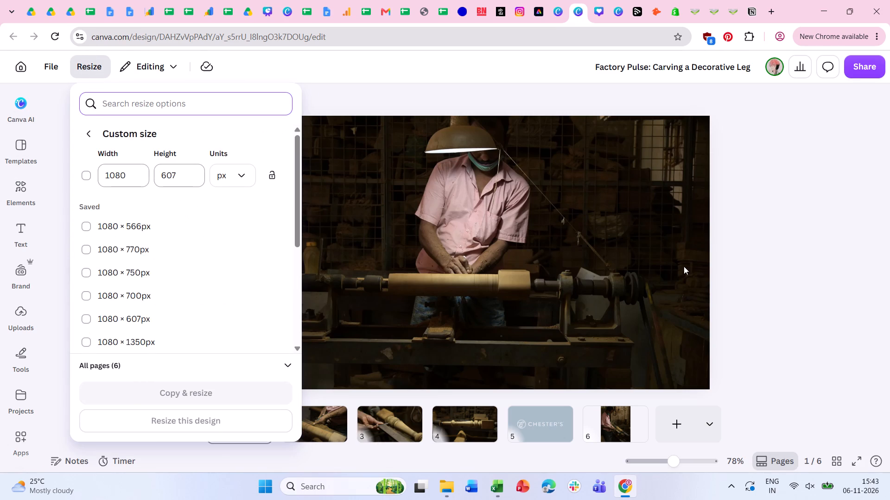
pyautogui.click(776, 249)
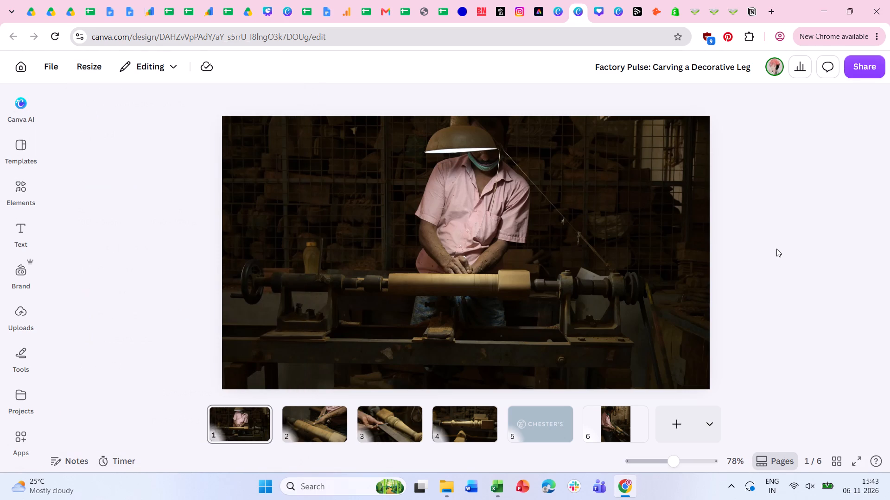
pyautogui.click(77, 60)
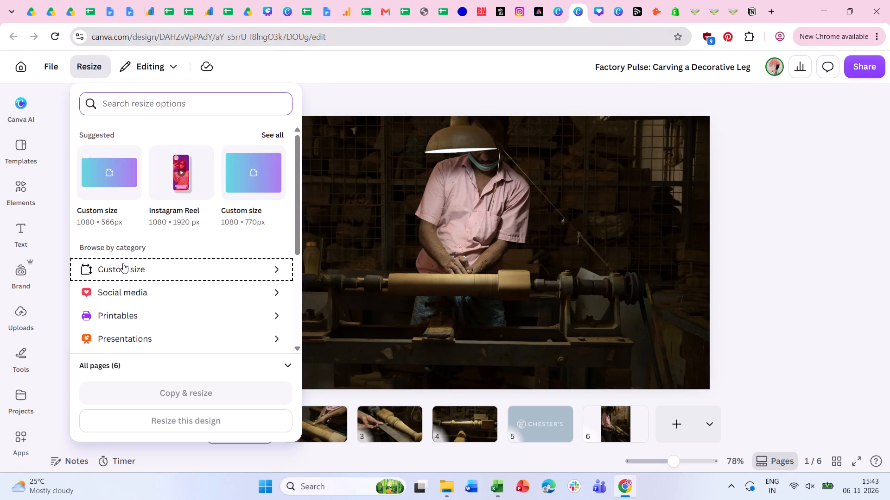
pyautogui.click(123, 263)
pyautogui.click(799, 230)
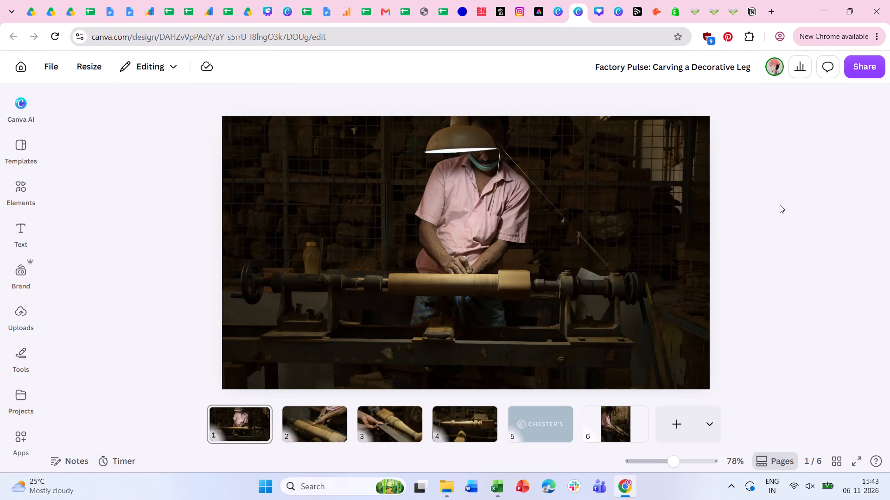
# Return to the Curve Sofa: Trade Programme design and open its custom resize dimensions for inspection.
pyautogui.click(595, 19)
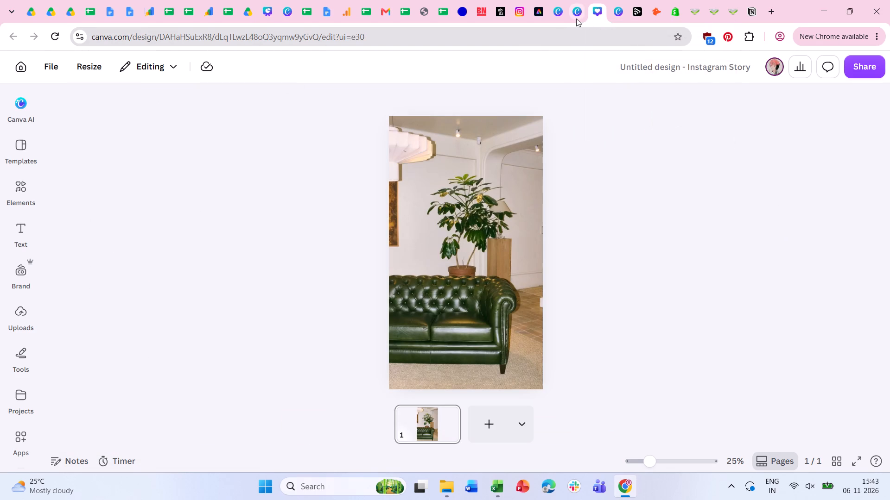
pyautogui.click(615, 17)
pyautogui.click(348, 407)
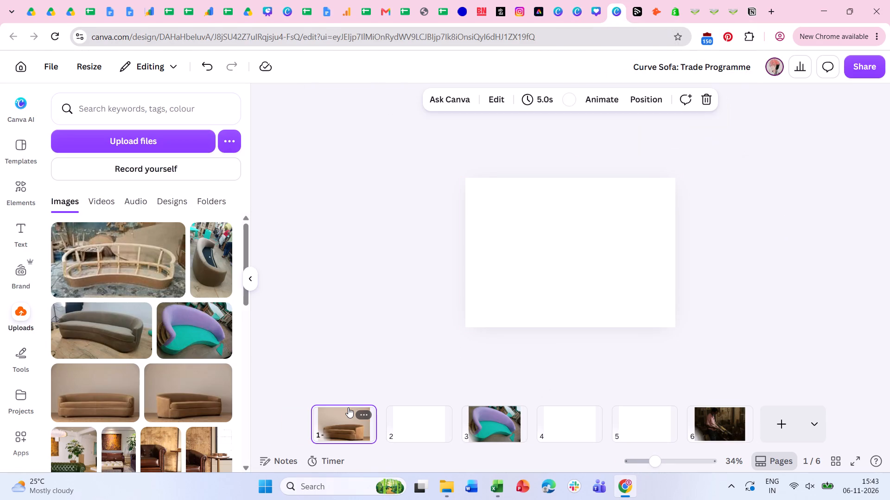
pyautogui.click(578, 291)
pyautogui.click(83, 61)
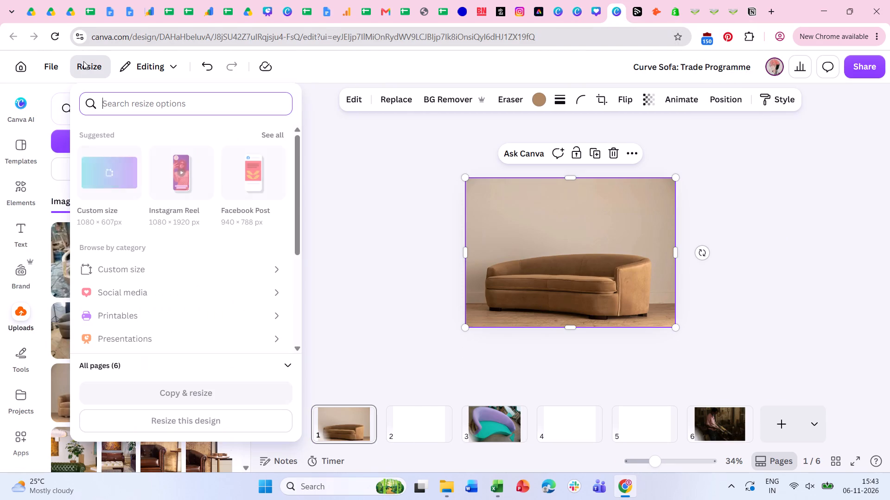
pyautogui.click(130, 270)
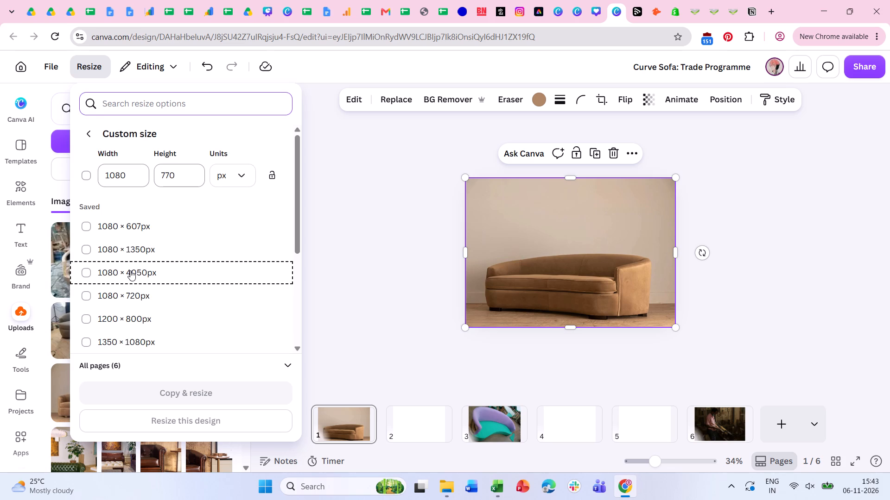
pyautogui.click(86, 175)
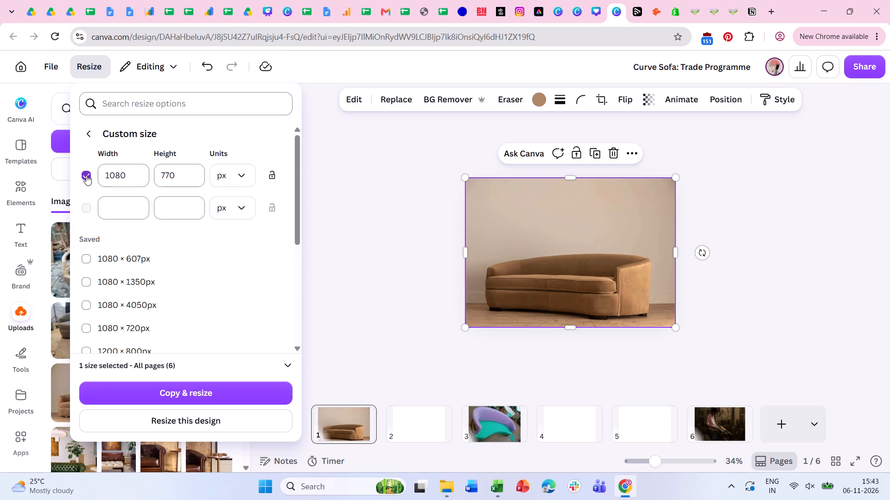
pyautogui.doubleClick(185, 179)
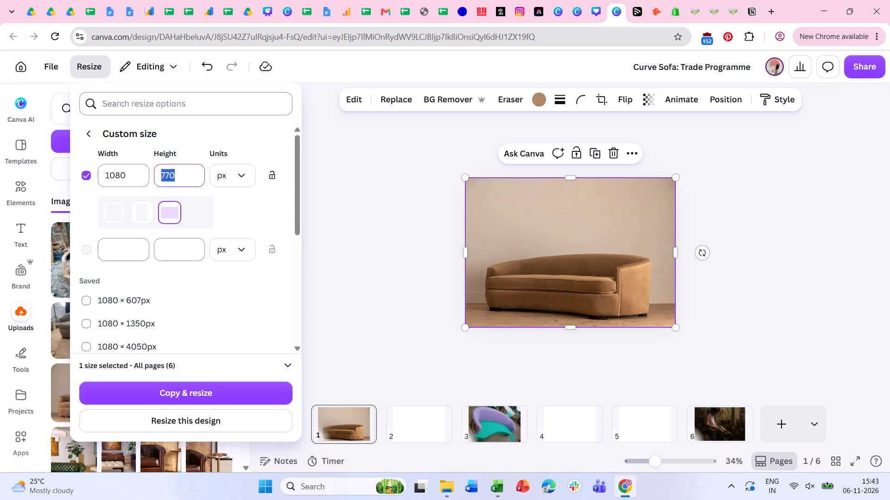
pyautogui.click(299, 238)
pyautogui.doubleClick(345, 241)
pyautogui.click(354, 261)
# Go to the blank page 2 of the Curve Sofa design.
pyautogui.click(425, 431)
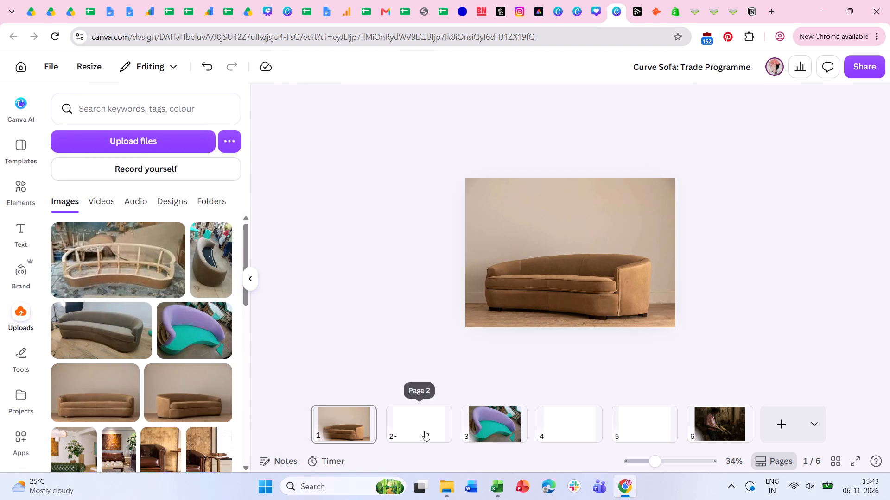
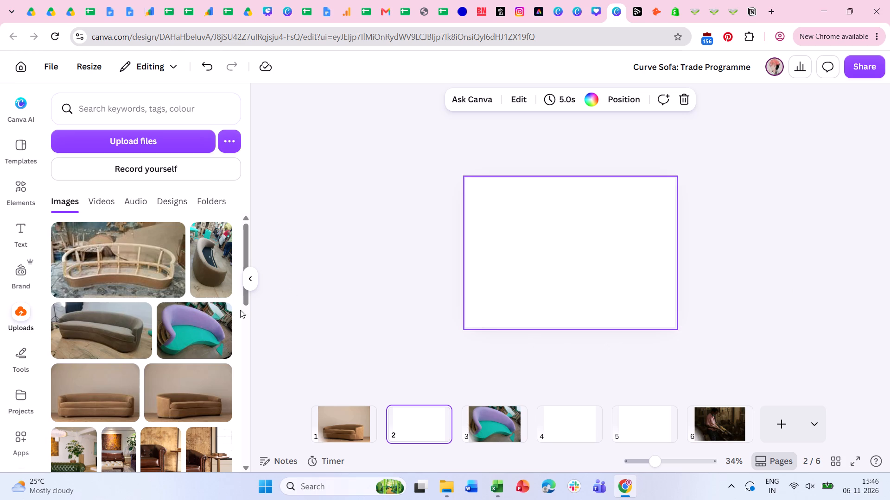
# Place the uploaded wooden sofa-frame photo on page 2, aligned to the page's top-left corner and enlarged to the full page width.
pyautogui.moveTo(95, 279); pyautogui.dragTo(480, 274)
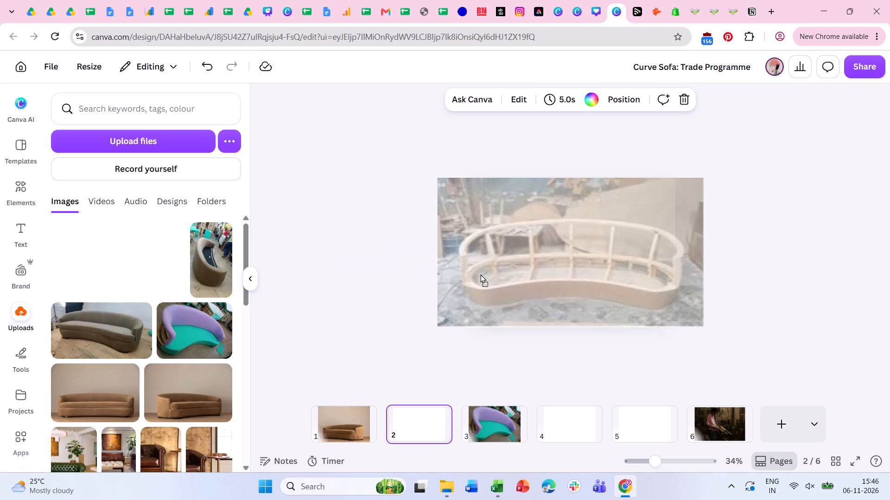
pyautogui.moveTo(480, 274); pyautogui.dragTo(515, 276)
pyautogui.moveTo(515, 253); pyautogui.dragTo(510, 221)
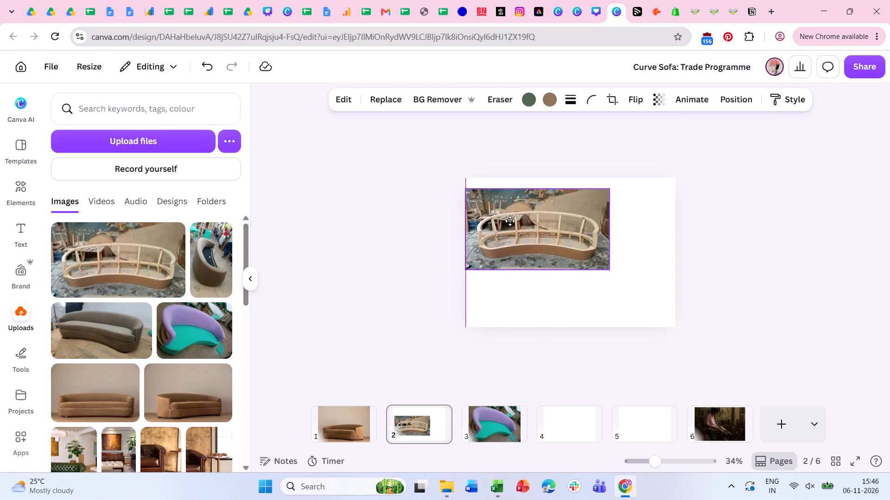
pyautogui.moveTo(510, 221); pyautogui.dragTo(513, 212)
pyautogui.moveTo(609, 259); pyautogui.dragTo(658, 306)
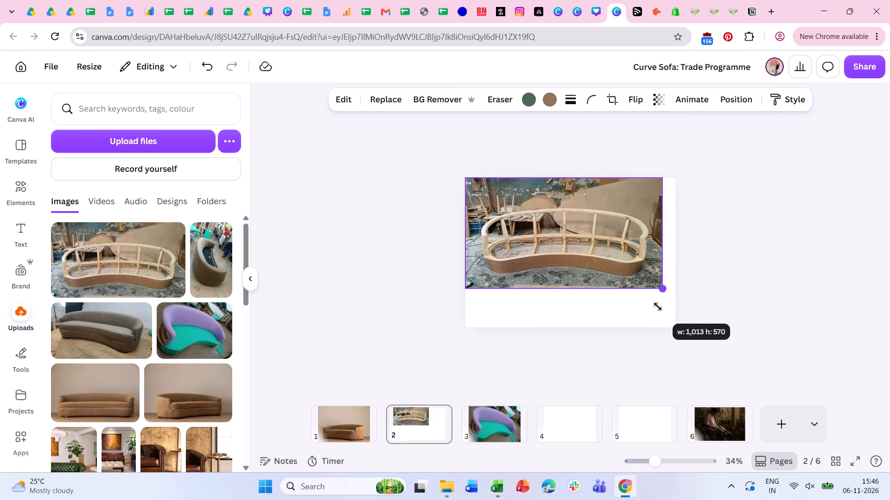
pyautogui.moveTo(658, 306); pyautogui.dragTo(665, 313)
pyautogui.click(750, 305)
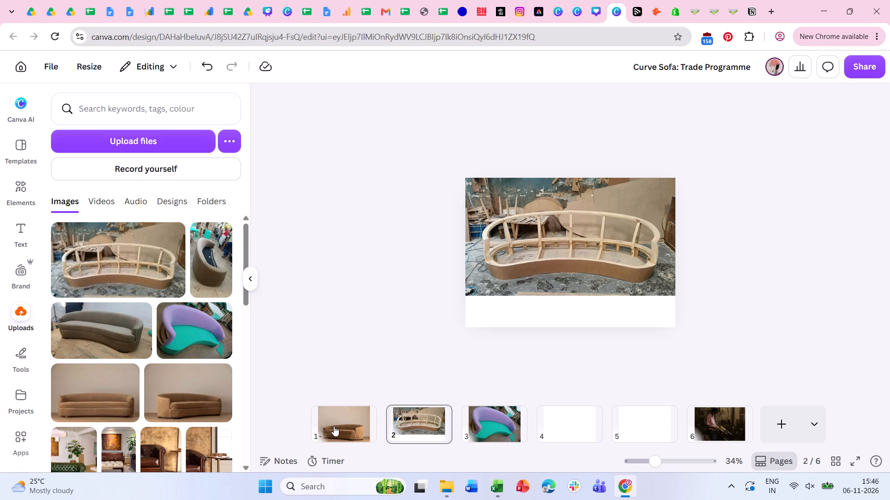
# Go to page 1 of the Curve Sofa design and open its custom resize dimensions, selecting the width for inspection.
pyautogui.click(334, 426)
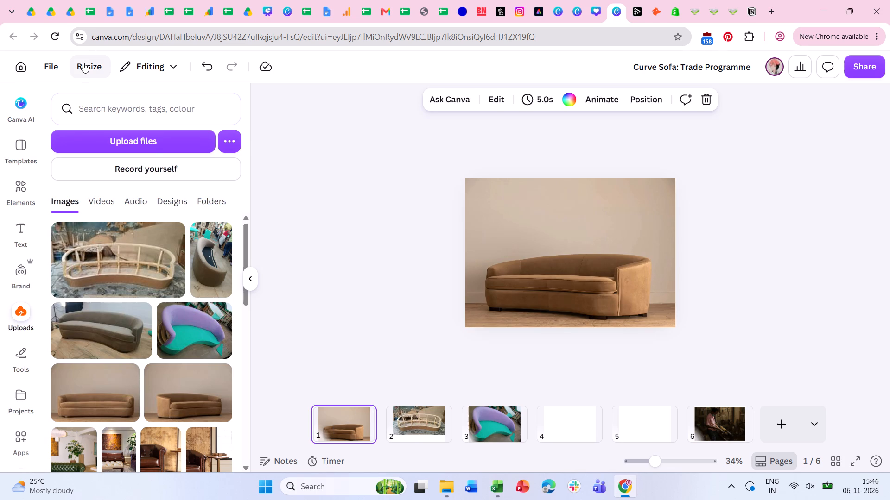
pyautogui.click(83, 62)
pyautogui.click(133, 259)
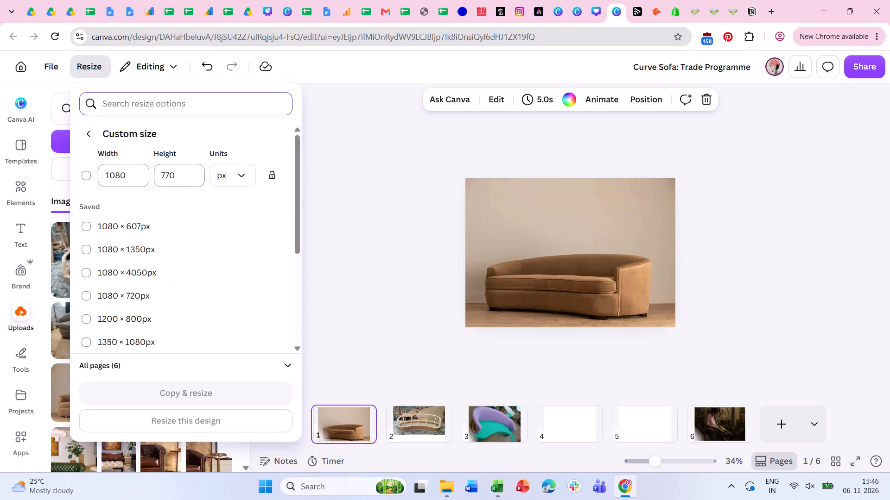
pyautogui.doubleClick(128, 178)
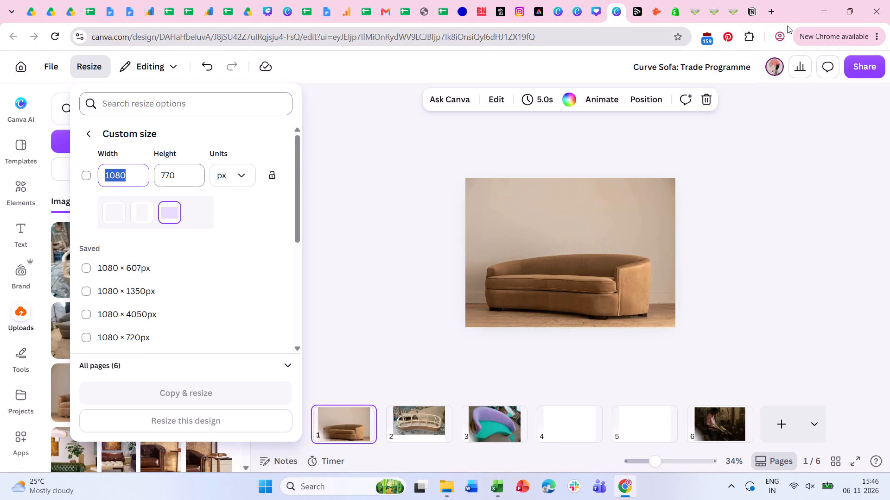
# Open the Google homepage in a new browser tab and add another blank tab beside it.
pyautogui.click(771, 10)
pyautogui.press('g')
pyautogui.press('Return')
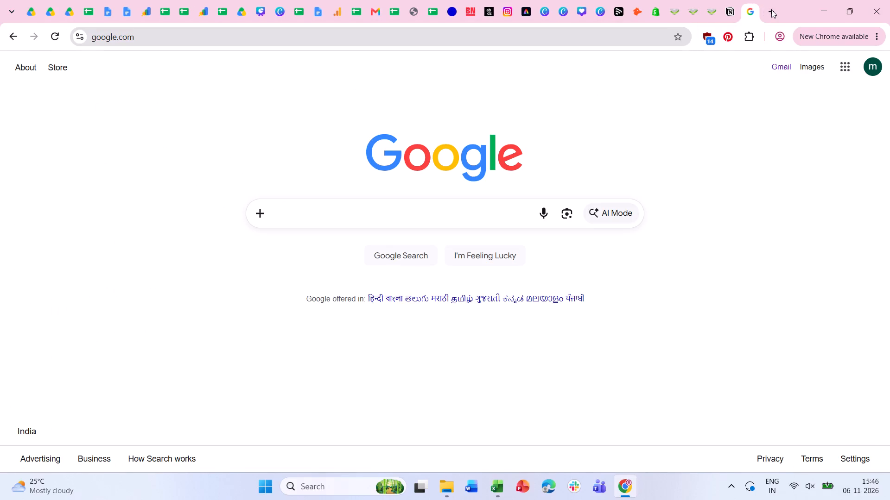
pyautogui.click(771, 10)
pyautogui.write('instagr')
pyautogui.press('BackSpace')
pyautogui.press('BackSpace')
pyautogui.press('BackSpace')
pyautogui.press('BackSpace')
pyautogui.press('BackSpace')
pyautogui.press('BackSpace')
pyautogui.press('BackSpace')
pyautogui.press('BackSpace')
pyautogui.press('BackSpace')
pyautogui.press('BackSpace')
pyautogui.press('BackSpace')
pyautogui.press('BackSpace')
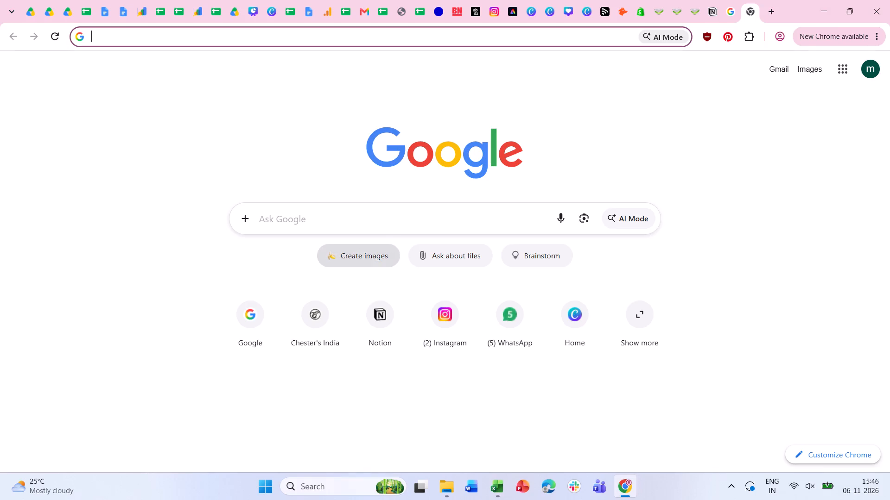
# Search Google for "instagram landscape ratio" and show the image results.
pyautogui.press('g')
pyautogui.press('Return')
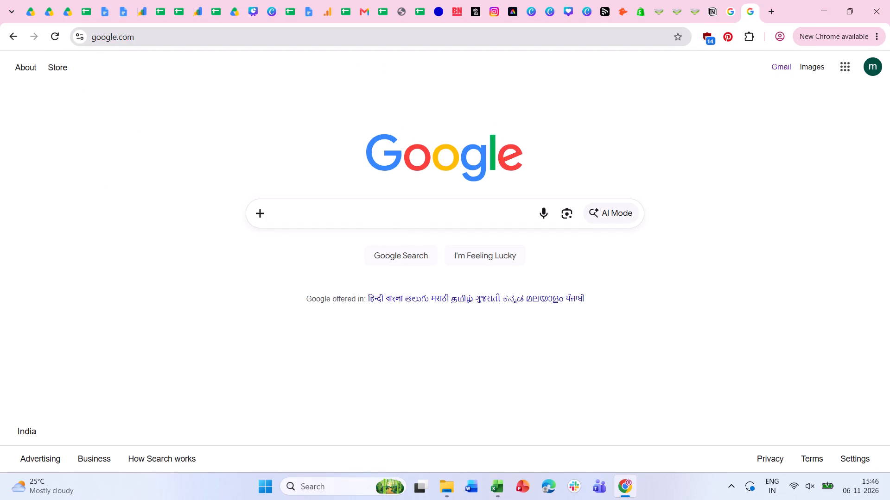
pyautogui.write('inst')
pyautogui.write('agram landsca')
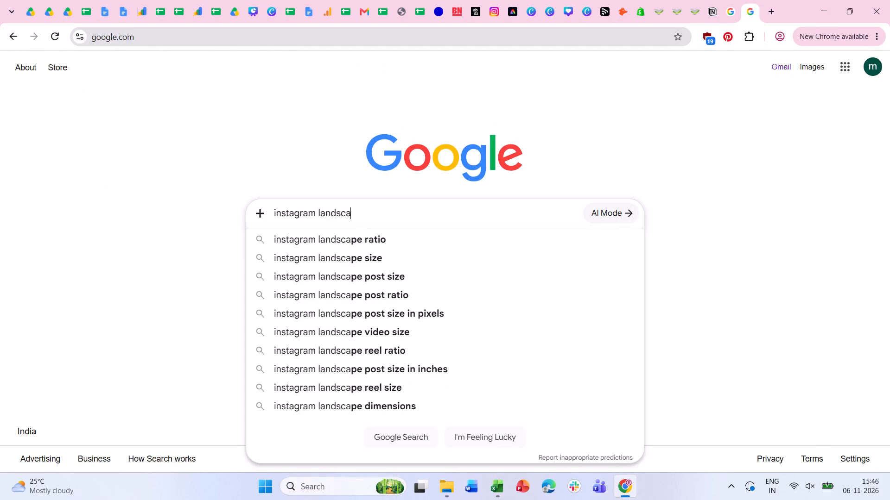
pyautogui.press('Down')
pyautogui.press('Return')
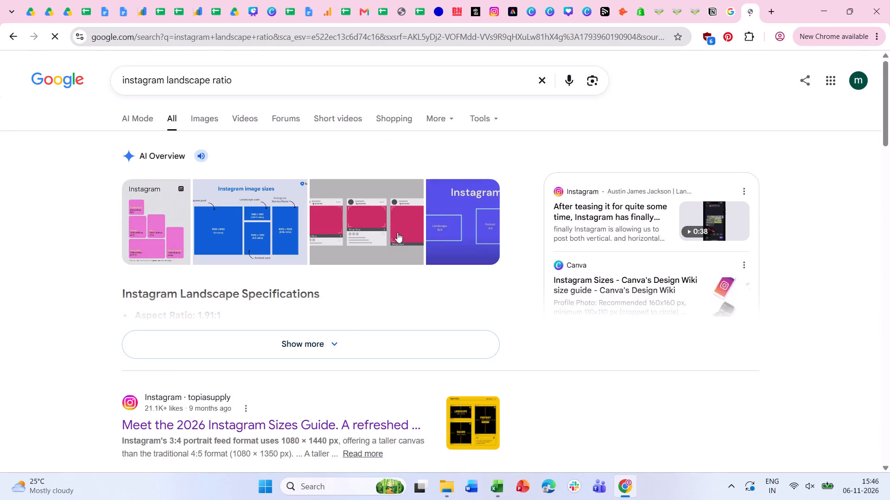
pyautogui.click(194, 118)
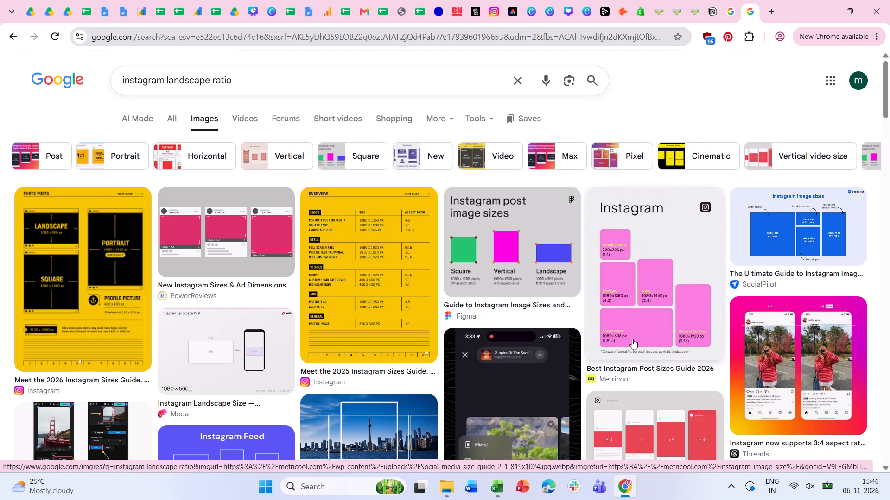
# Examine the Instagram size guide images from SocialPilot, LinkedIn and Kamp Network for the landscape post dimensions.
pyautogui.click(857, 242)
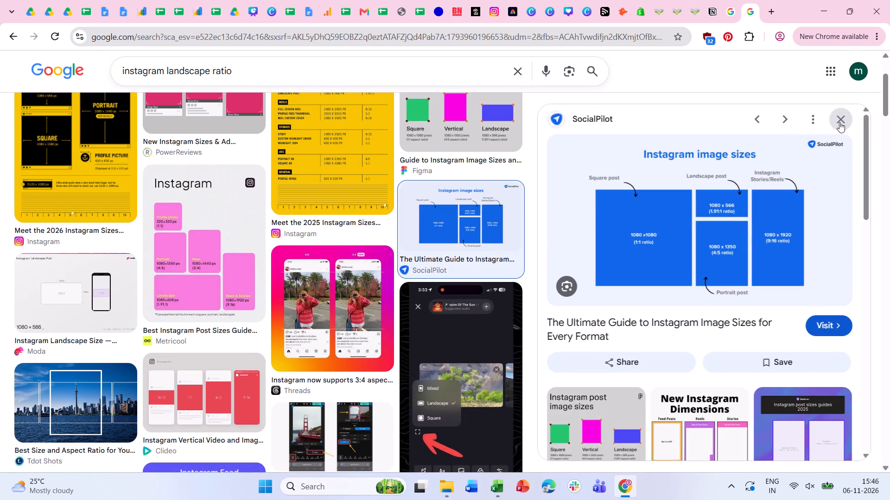
pyautogui.click(839, 122)
pyautogui.scroll(-3, 528, 349)
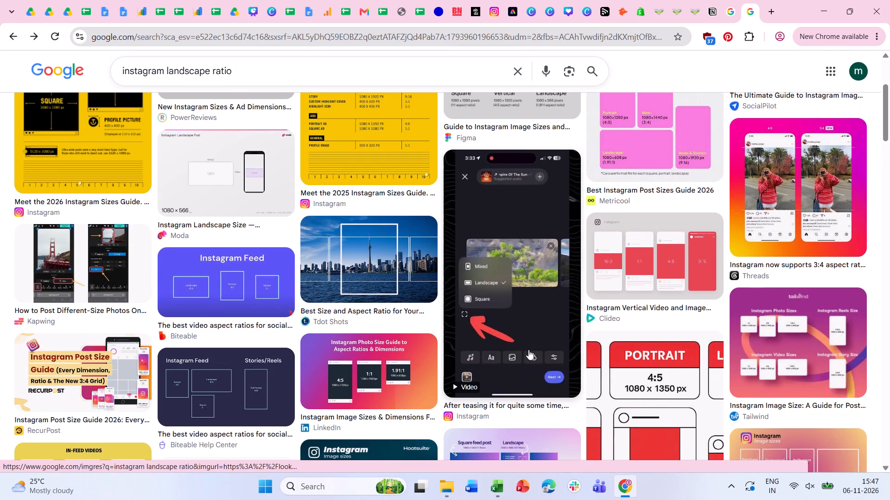
pyautogui.scroll(-1, 528, 350)
pyautogui.click(418, 343)
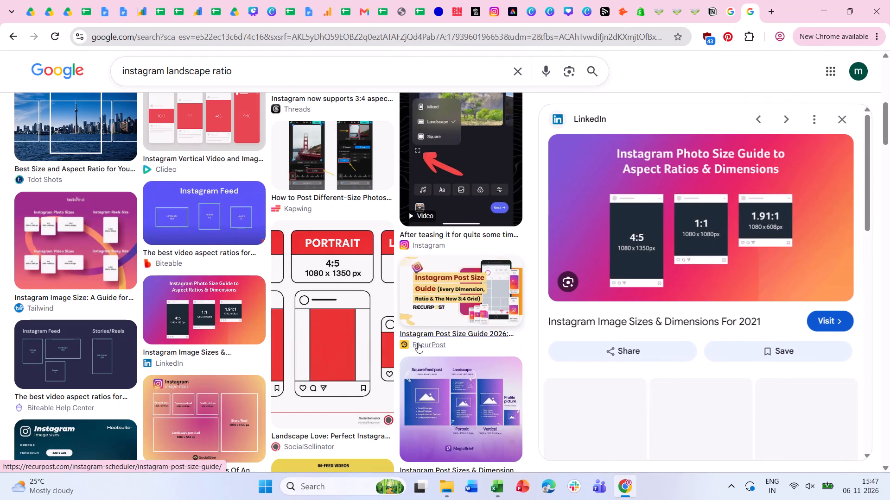
pyautogui.click(840, 119)
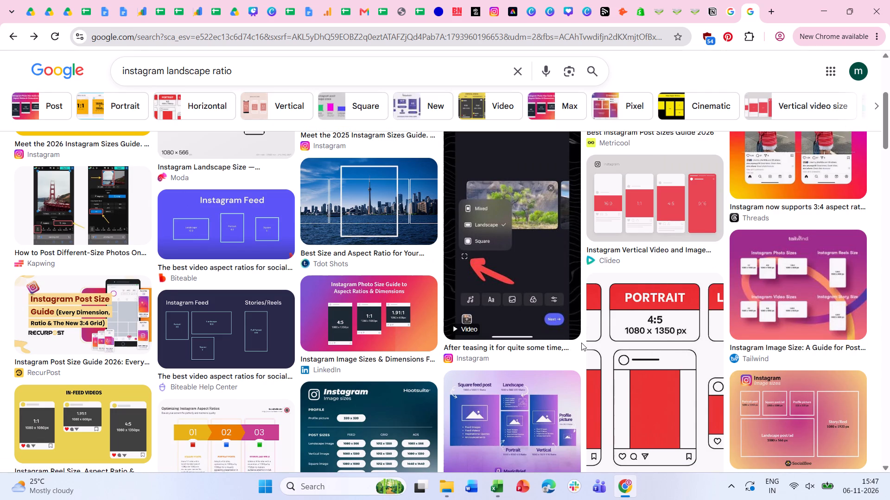
pyautogui.scroll(-2, 581, 343)
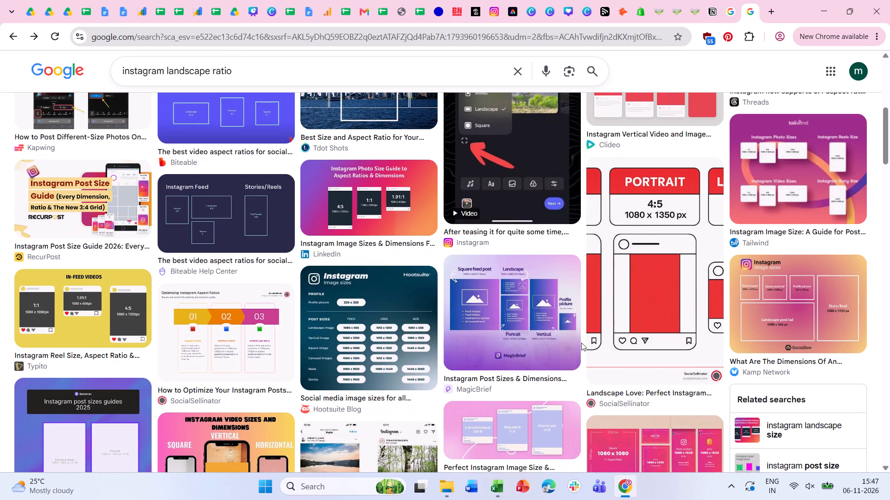
pyautogui.click(771, 328)
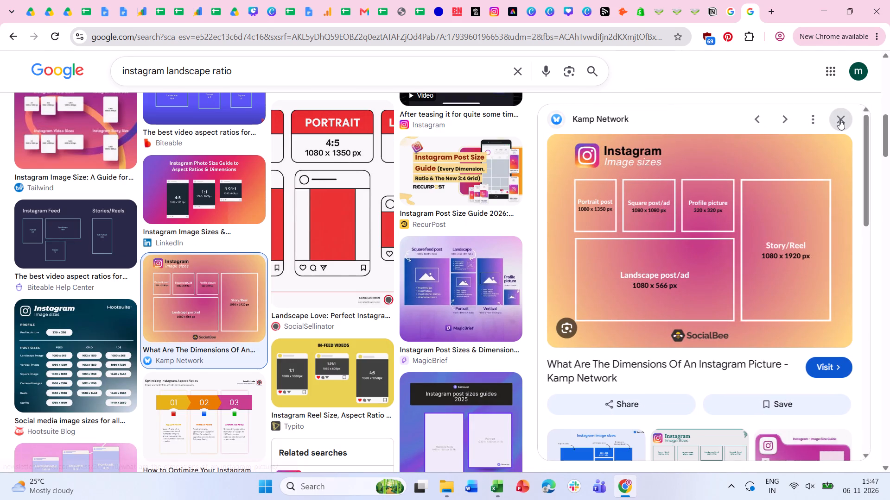
pyautogui.click(839, 119)
pyautogui.scroll(-2, 533, 282)
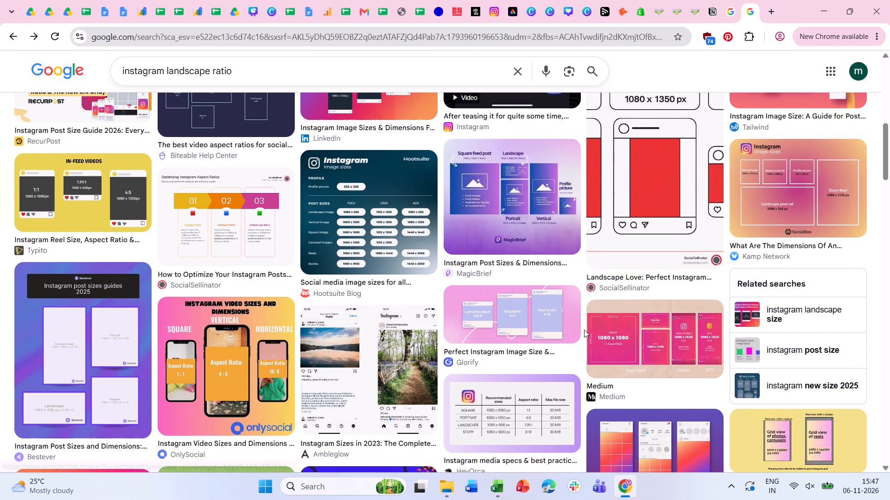
# Leave the image results, close the search tab, and return to the Curve Sofa: Trade Programme design with its resize options dismissed.
pyautogui.click(56, 68)
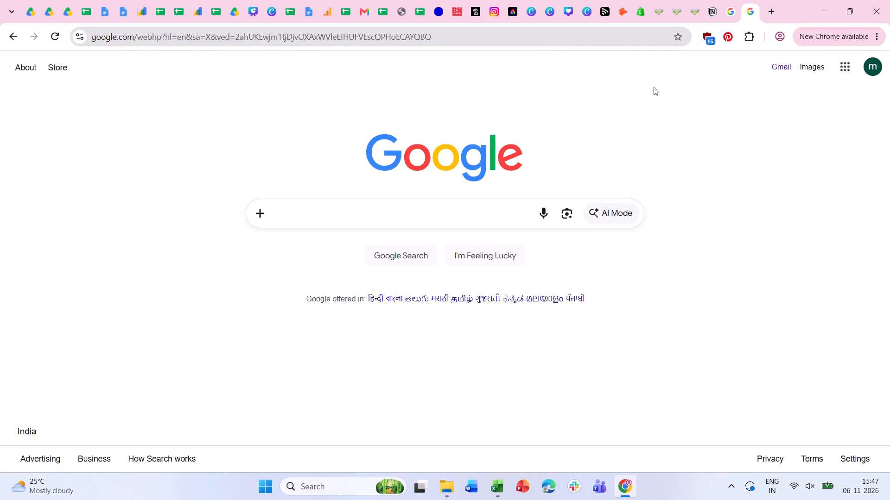
pyautogui.click(749, 14)
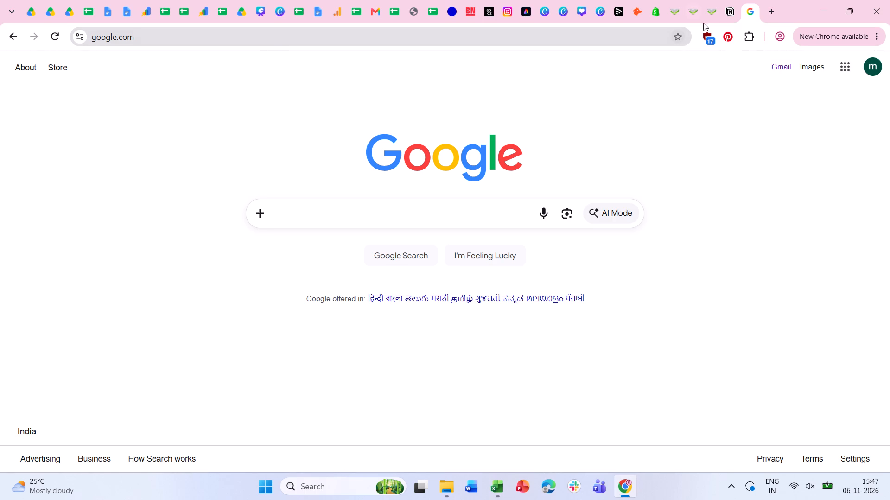
pyautogui.click(602, 13)
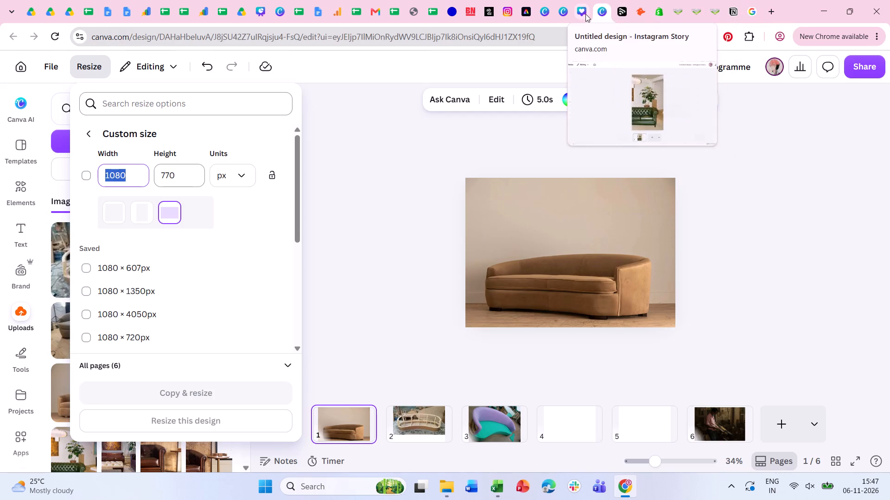
pyautogui.click(385, 247)
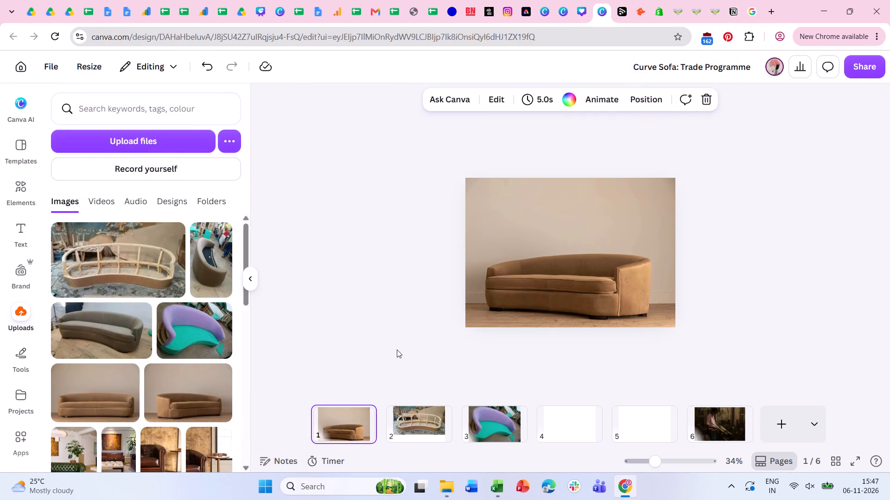
# Adjust the bottom edge of the sofa-frame photo on page 2, cropping it slightly shorter while keeping the full page width.
pyautogui.click(407, 429)
pyautogui.click(620, 260)
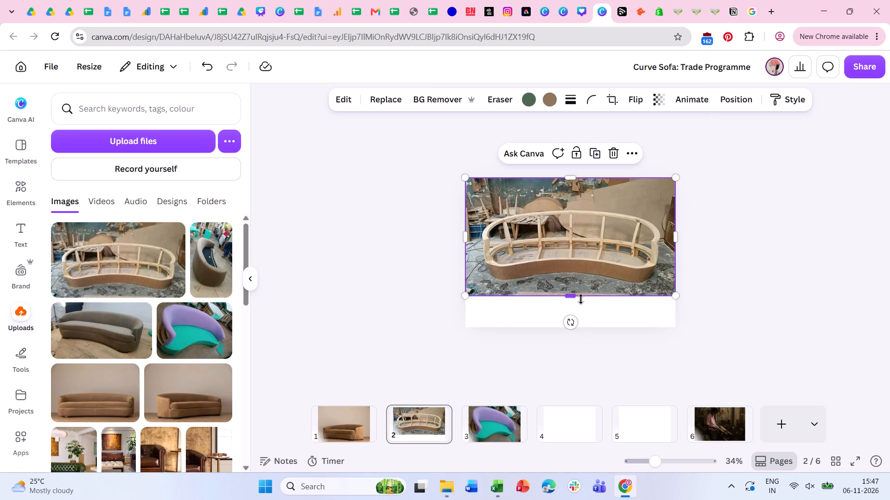
pyautogui.moveTo(581, 299); pyautogui.dragTo(582, 315)
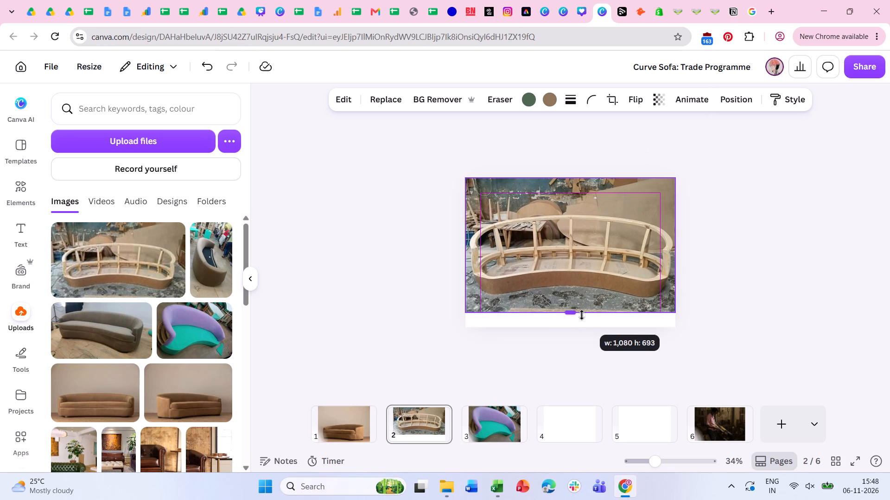
pyautogui.moveTo(582, 315); pyautogui.dragTo(586, 306)
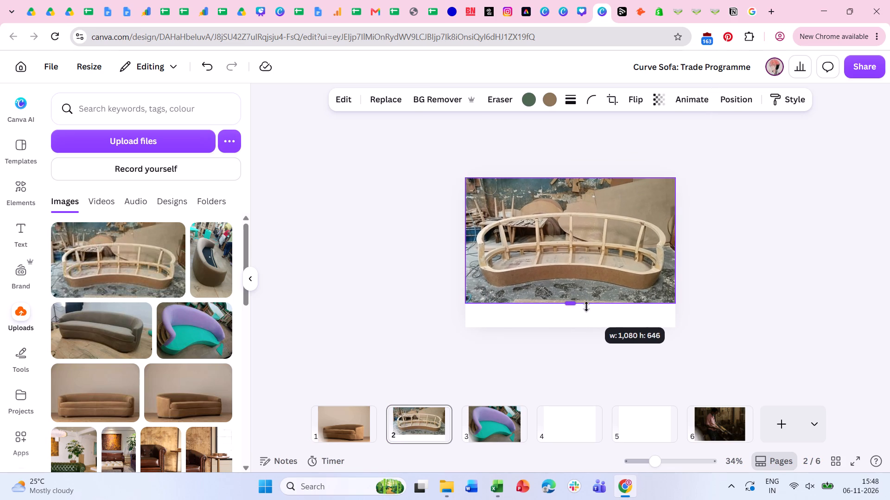
pyautogui.moveTo(586, 306); pyautogui.dragTo(589, 295)
pyautogui.click(772, 284)
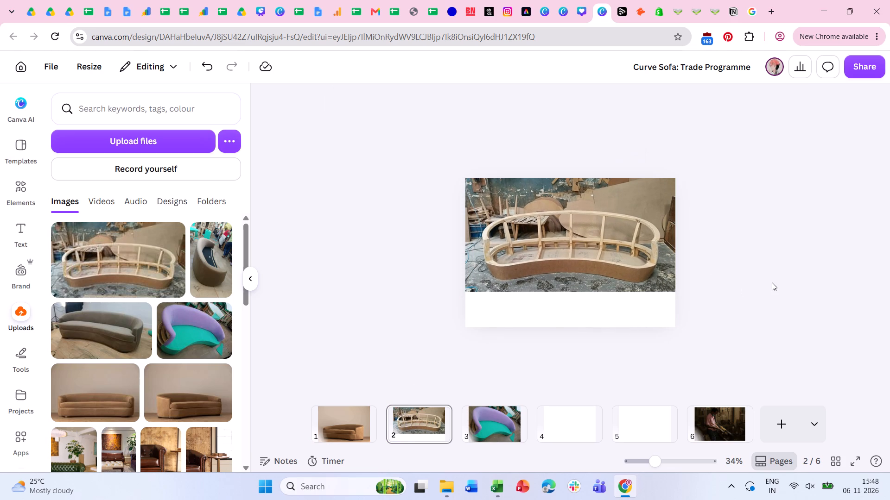
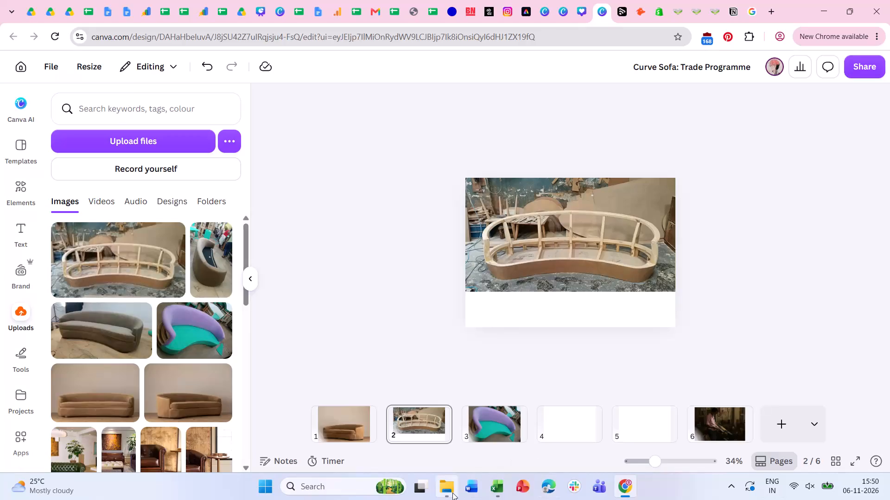
# Switch to File Explorer and check the pixel dimensions of the wooden sofa-frame photo in Downloads, closing its properties and the folder window when done.
pyautogui.click(452, 493)
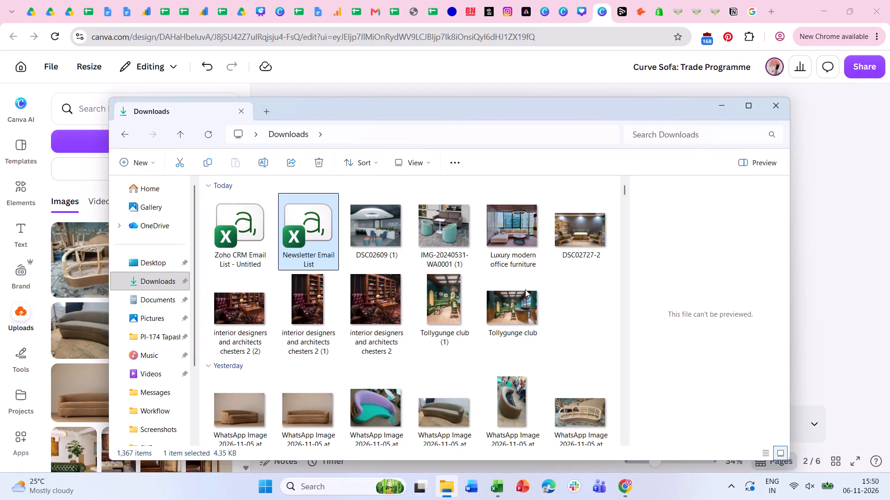
pyautogui.click(572, 404)
pyautogui.scroll(-4, 754, 397)
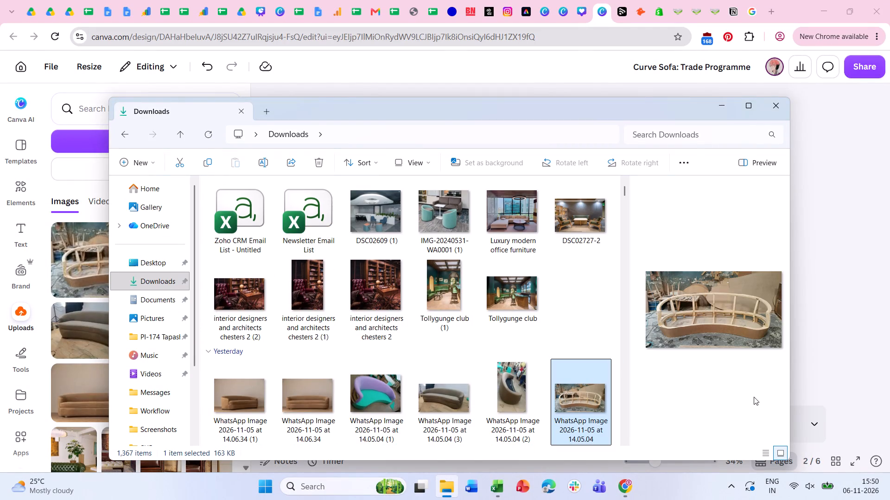
pyautogui.scroll(-4, 754, 397)
pyautogui.moveTo(792, 233); pyautogui.dragTo(864, 232)
pyautogui.rightClick(596, 381)
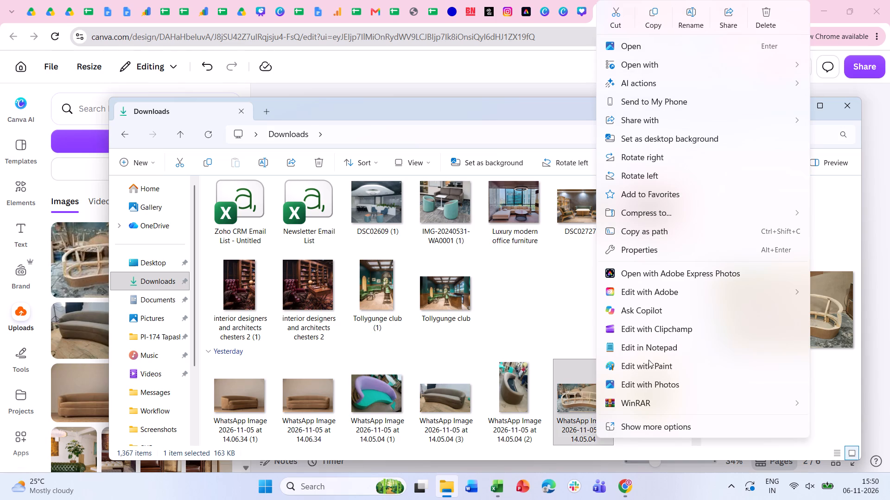
pyautogui.click(634, 249)
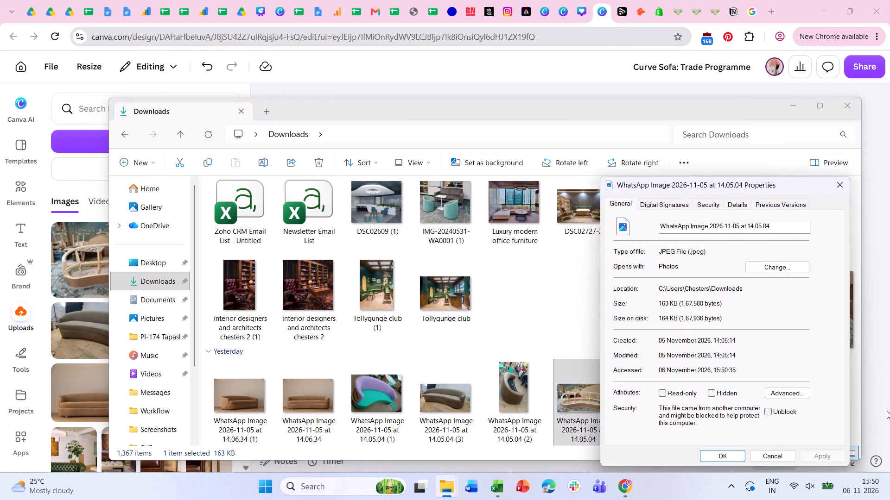
pyautogui.moveTo(781, 183); pyautogui.dragTo(576, 87)
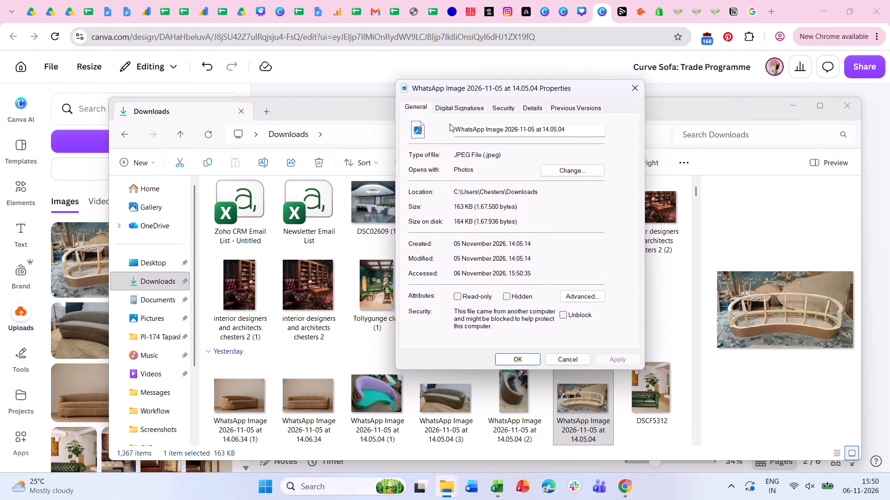
pyautogui.click(449, 108)
pyautogui.click(500, 108)
pyautogui.click(525, 109)
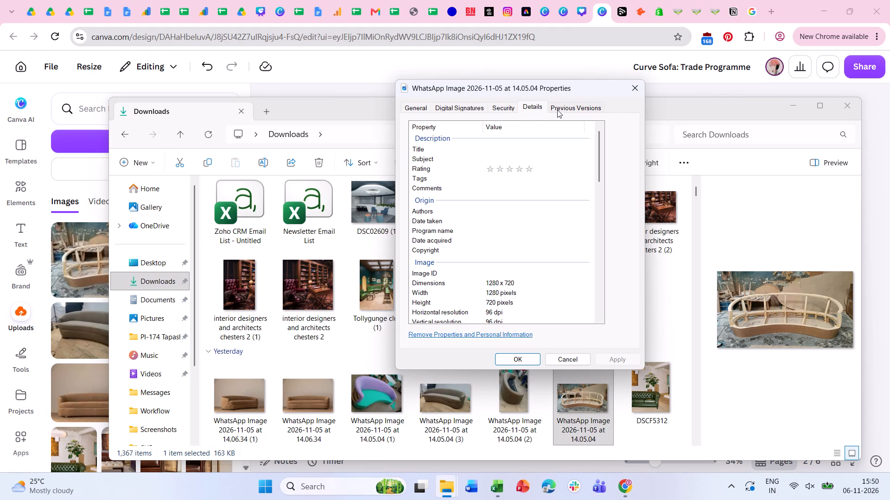
pyautogui.scroll(-2, 544, 244)
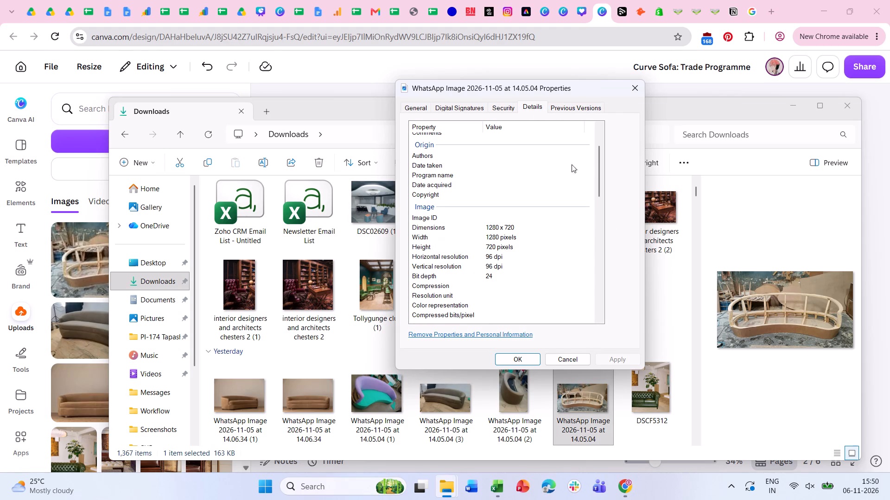
pyautogui.click(629, 90)
pyautogui.click(846, 110)
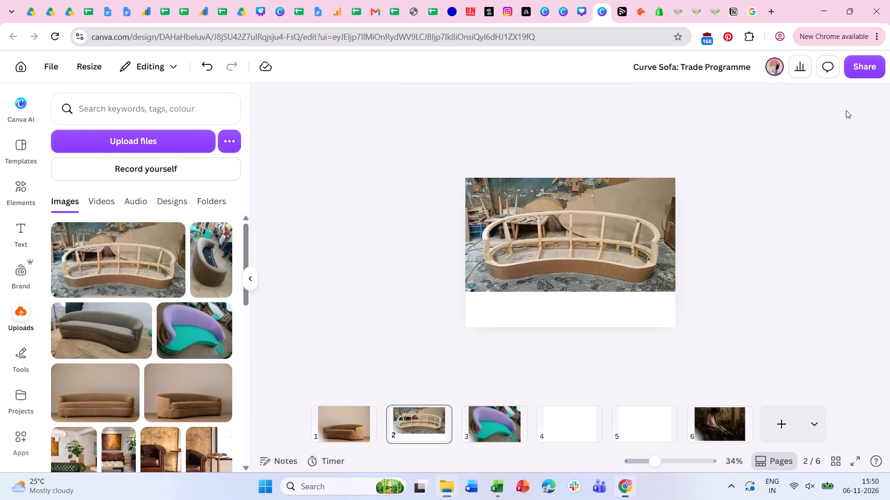
# Resize all pages of this design to a custom size of 1280 × 720 px.
pyautogui.click(95, 60)
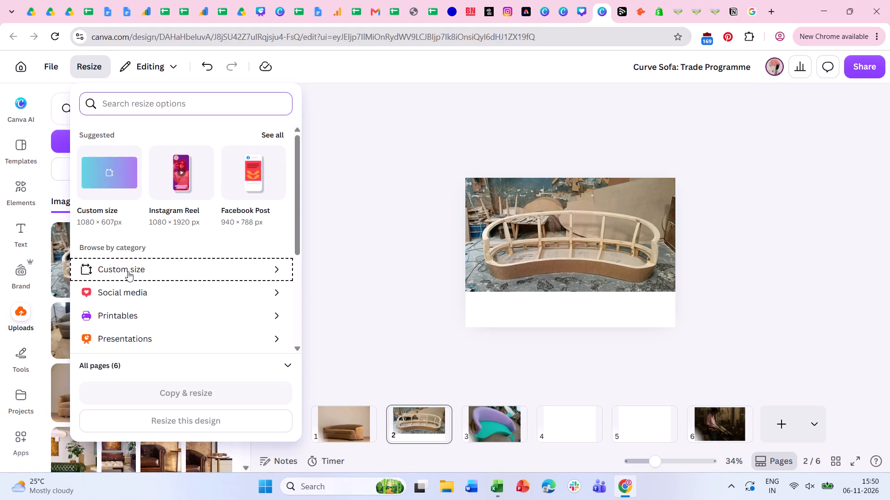
pyautogui.click(128, 271)
pyautogui.click(134, 177)
pyautogui.click(115, 175)
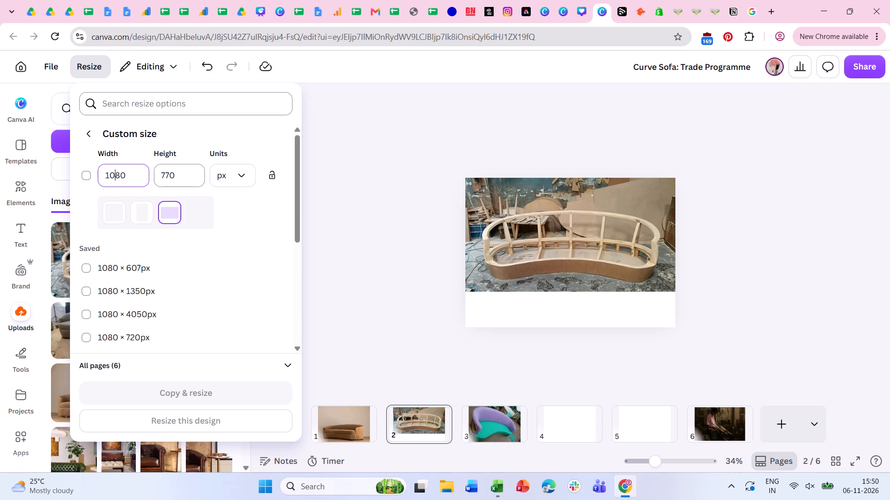
pyautogui.press('BackSpace')
pyautogui.press('2')
pyautogui.click(194, 170)
pyautogui.press('BackSpace')
pyautogui.press('BackSpace')
pyautogui.write('20')
pyautogui.click(189, 150)
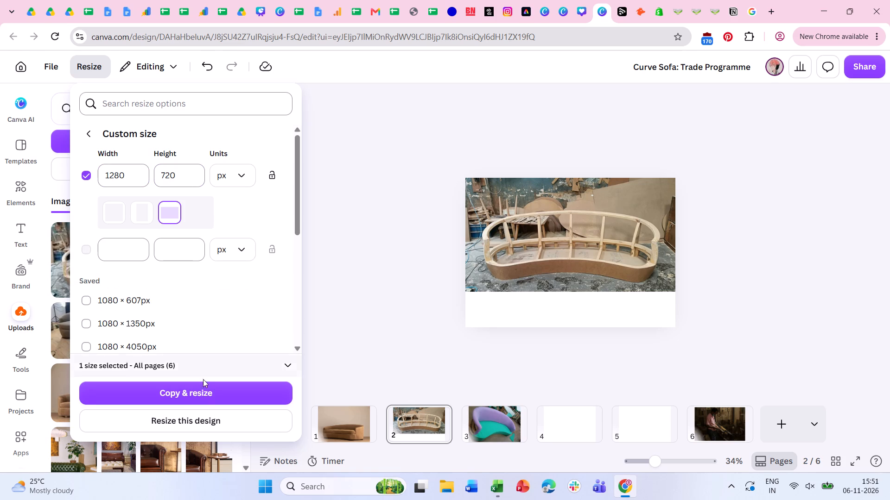
pyautogui.click(200, 423)
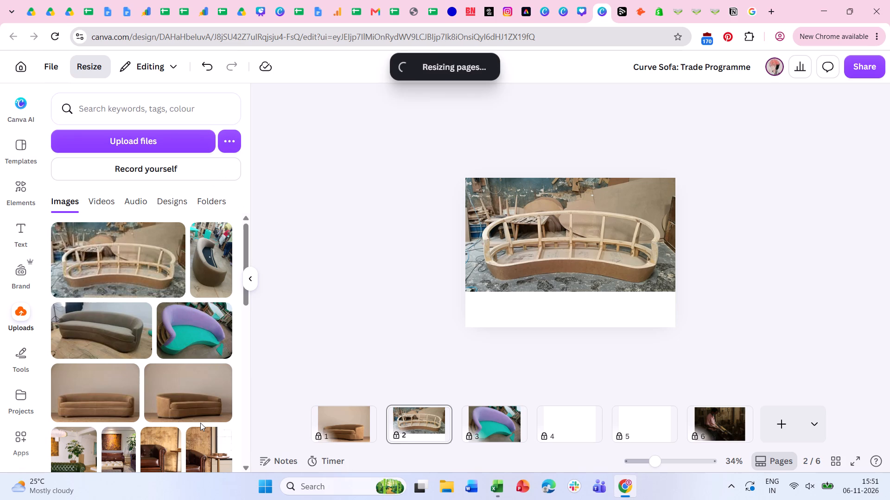
# Align the sofa-frame photo with page 2's top-left corner and enlarge it proportionally to cover the page.
pyautogui.click(518, 246)
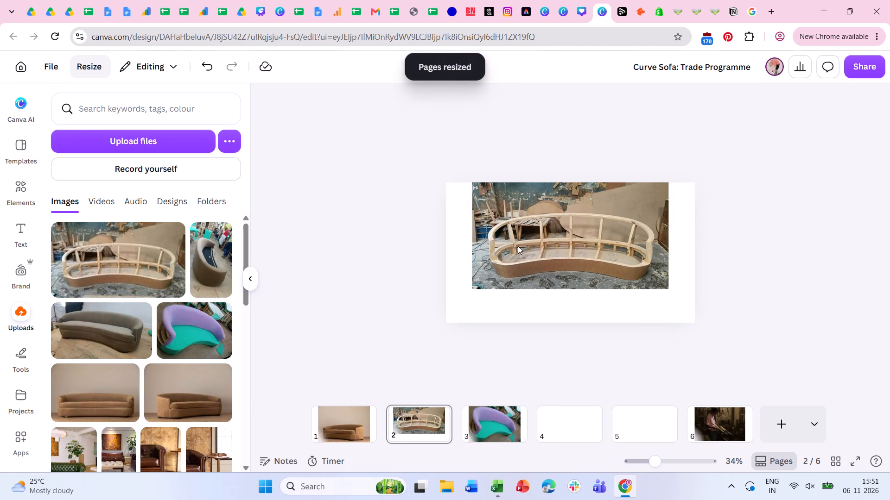
pyautogui.click(479, 218)
pyautogui.moveTo(542, 234); pyautogui.dragTo(519, 236)
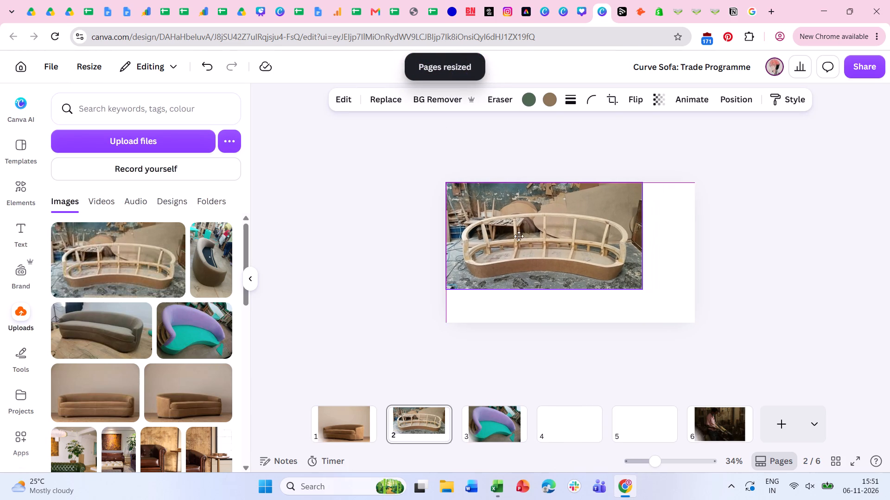
pyautogui.moveTo(519, 236); pyautogui.dragTo(518, 236)
pyautogui.moveTo(640, 289); pyautogui.dragTo(697, 324)
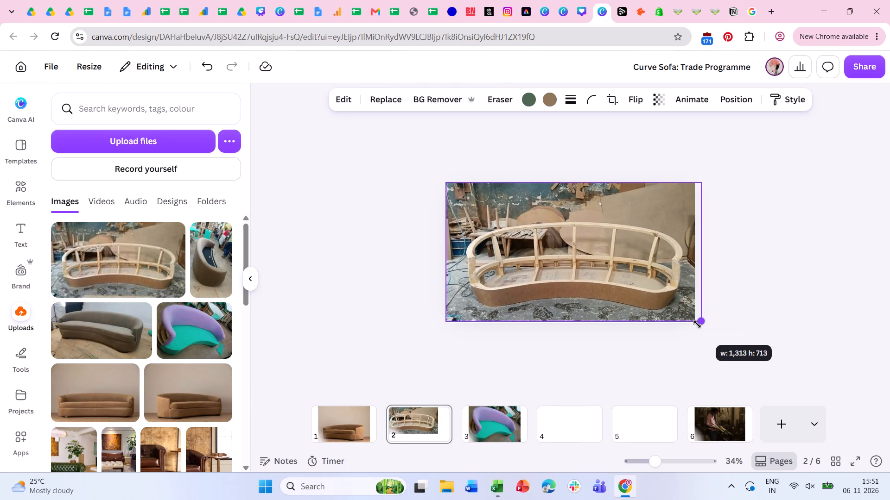
pyautogui.moveTo(697, 324); pyautogui.dragTo(699, 326)
pyautogui.moveTo(613, 281); pyautogui.dragTo(607, 281)
pyautogui.click(833, 290)
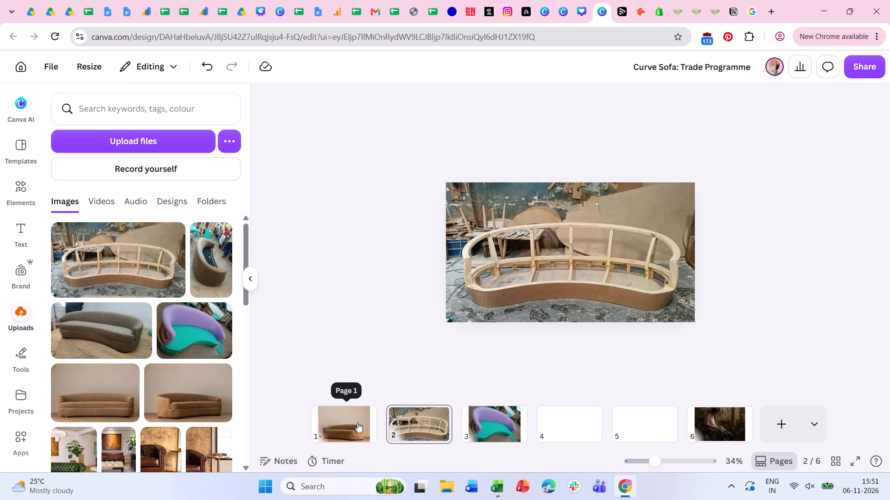
# Extend both side edges of page 1's tan sofa photo to the full page width.
pyautogui.click(357, 422)
pyautogui.click(567, 284)
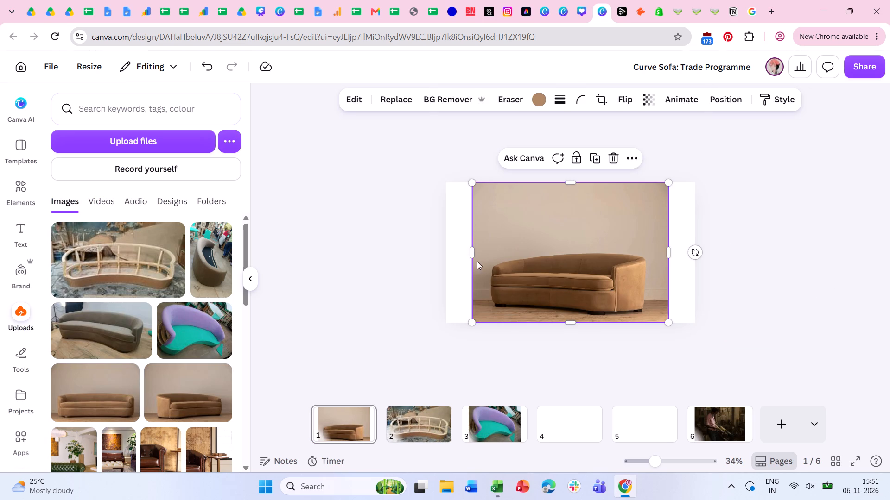
pyautogui.moveTo(472, 251); pyautogui.dragTo(444, 253)
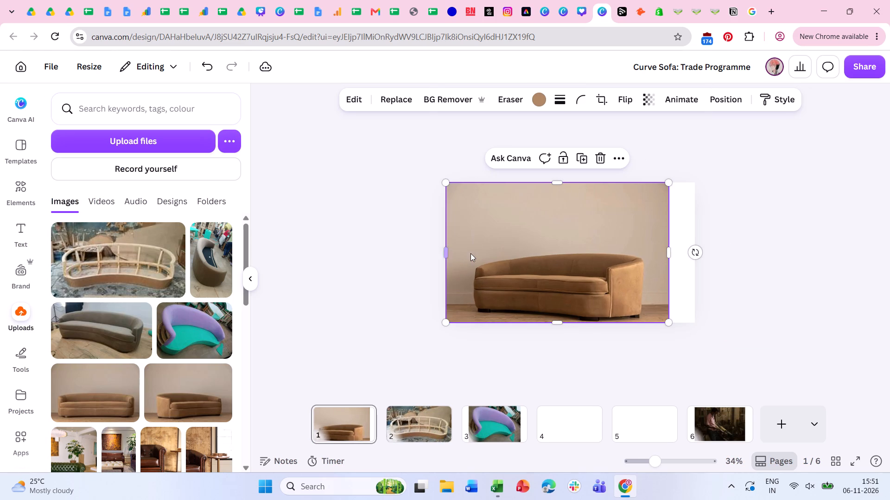
pyautogui.moveTo(670, 253); pyautogui.dragTo(695, 251)
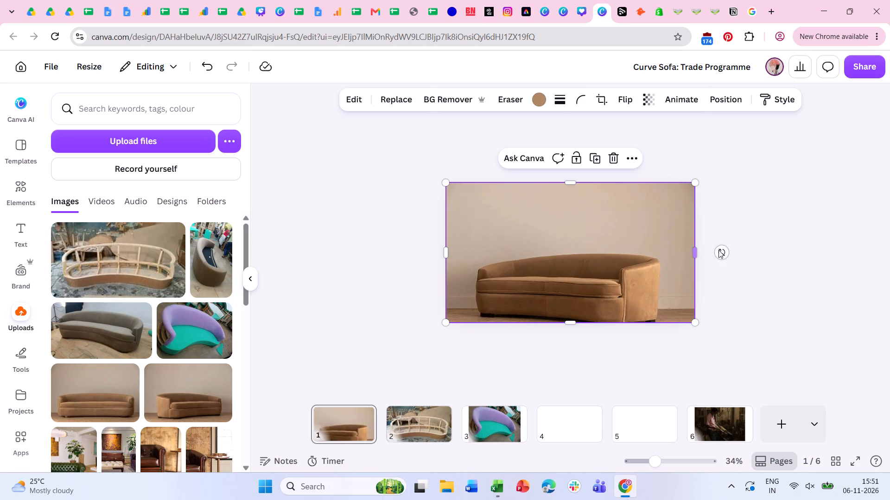
# Shift page 1's sofa photo upward within its 16:9 crop so the whole sofa base and floor show.
pyautogui.click(601, 99)
pyautogui.moveTo(621, 264); pyautogui.dragTo(619, 229)
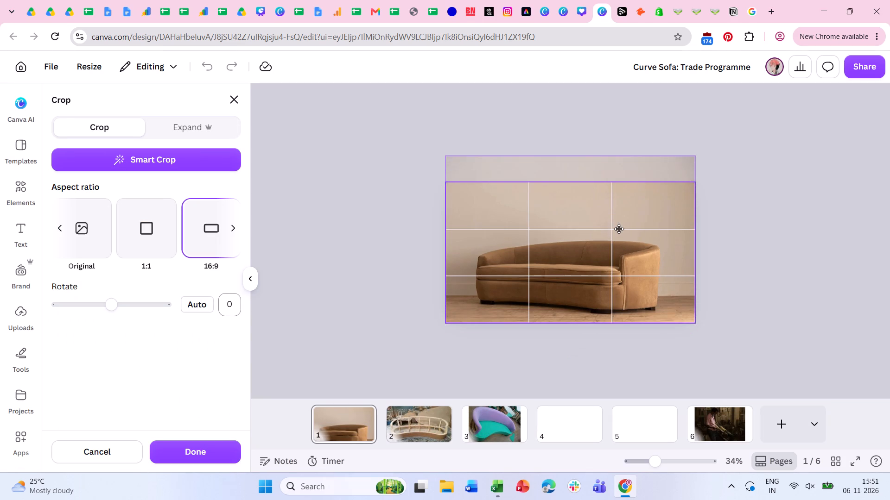
pyautogui.moveTo(619, 229); pyautogui.dragTo(619, 228)
pyautogui.click(214, 446)
pyautogui.click(431, 295)
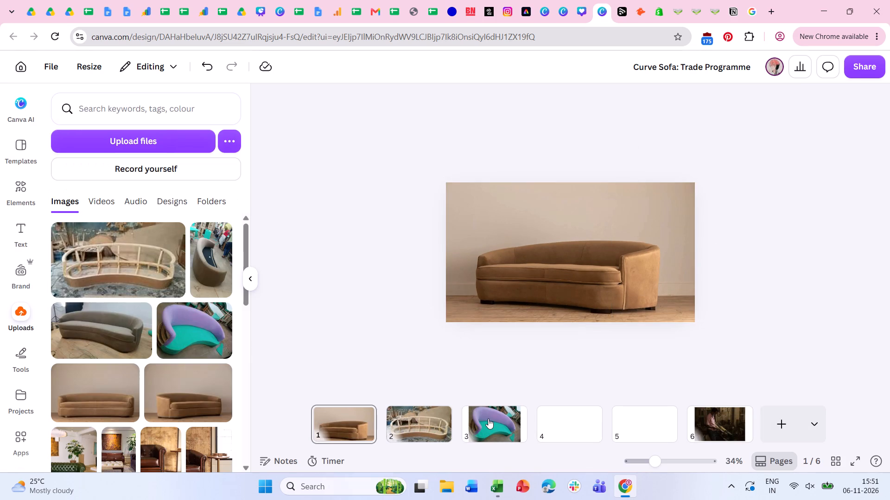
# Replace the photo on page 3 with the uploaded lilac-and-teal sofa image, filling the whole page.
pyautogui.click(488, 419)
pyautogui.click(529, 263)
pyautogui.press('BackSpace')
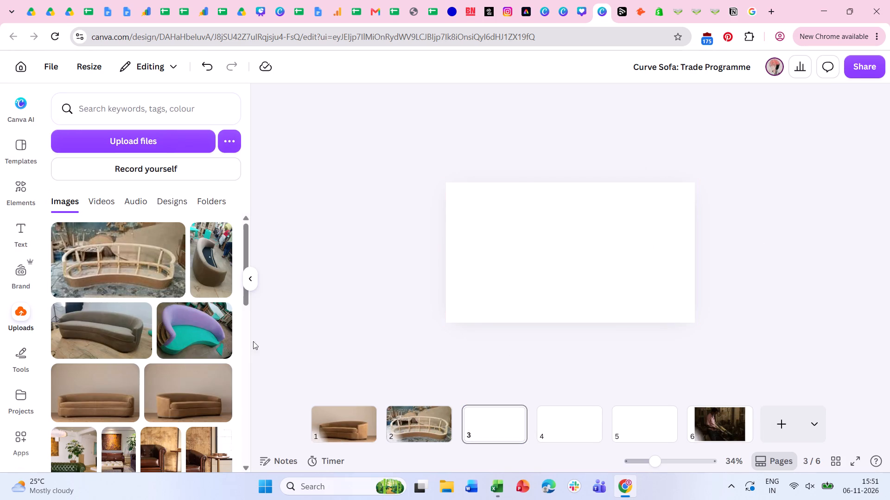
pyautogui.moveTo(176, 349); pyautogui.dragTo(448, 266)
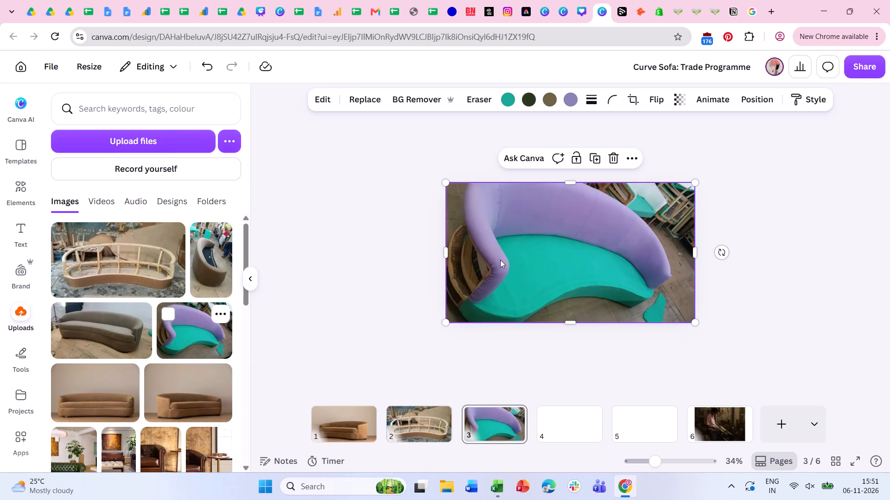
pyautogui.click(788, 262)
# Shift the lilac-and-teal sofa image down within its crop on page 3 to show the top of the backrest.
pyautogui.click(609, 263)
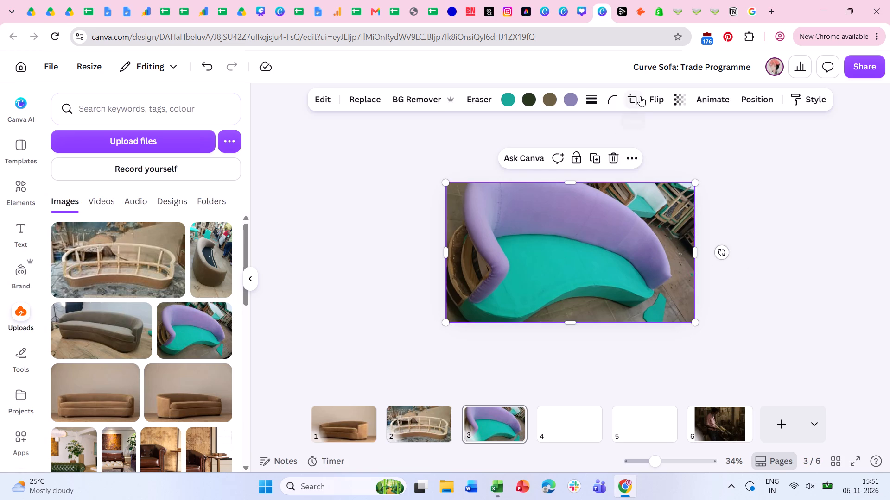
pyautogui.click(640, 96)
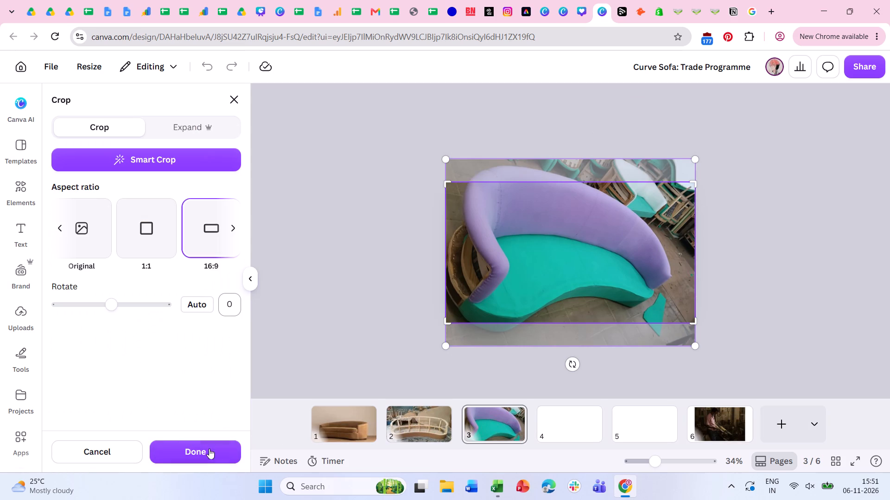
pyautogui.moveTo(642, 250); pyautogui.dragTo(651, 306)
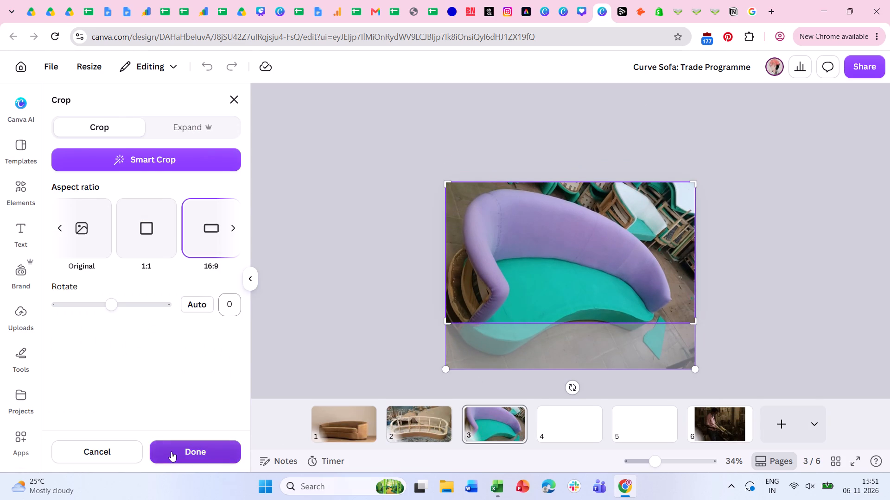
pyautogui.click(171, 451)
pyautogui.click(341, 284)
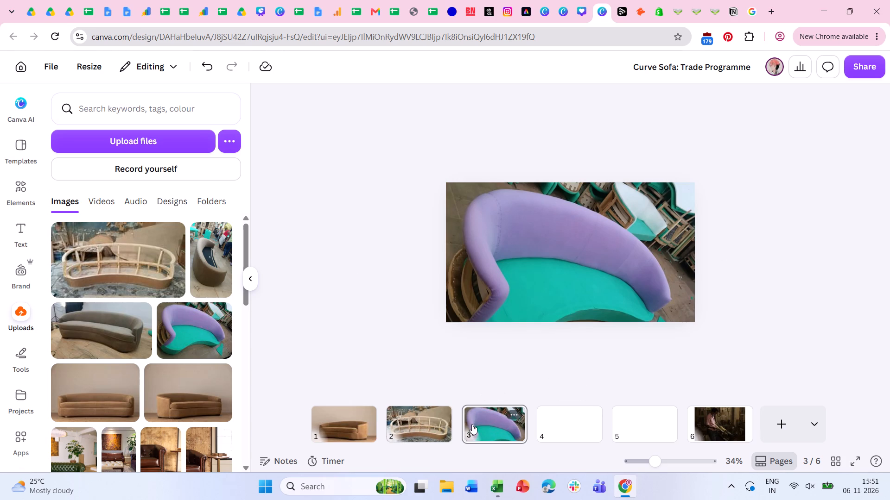
# Delete page 3 containing the lilac-and-teal sofa image.
pyautogui.press('BackSpace')
pyautogui.click(418, 414)
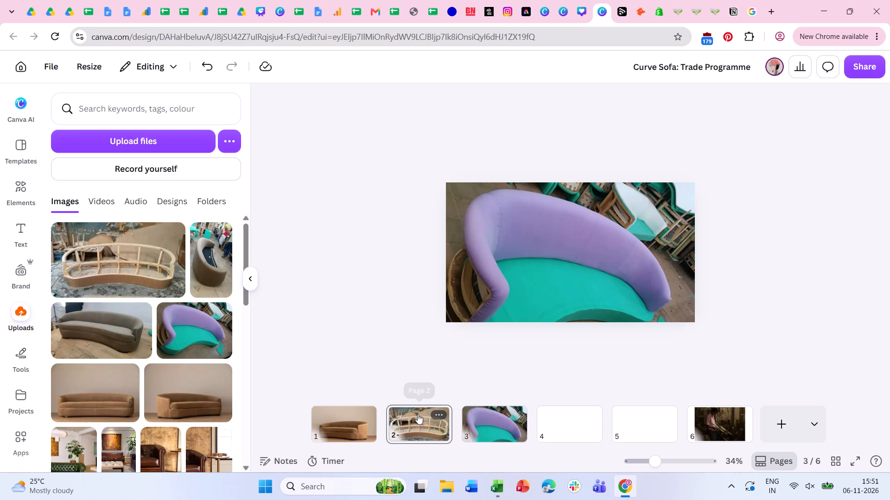
pyautogui.click(345, 428)
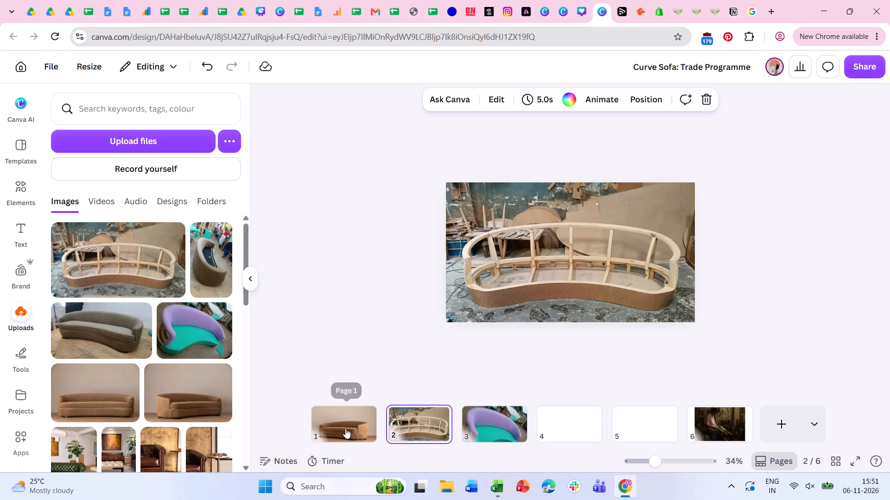
pyautogui.click(415, 425)
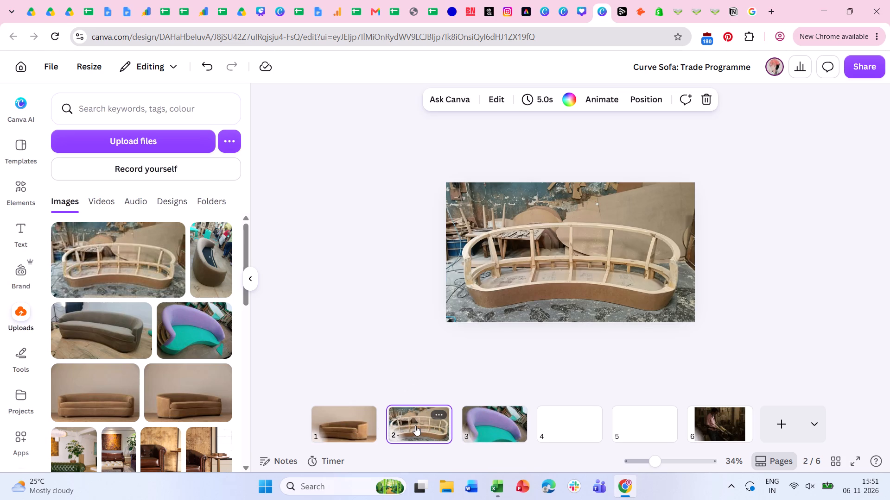
pyautogui.click(478, 423)
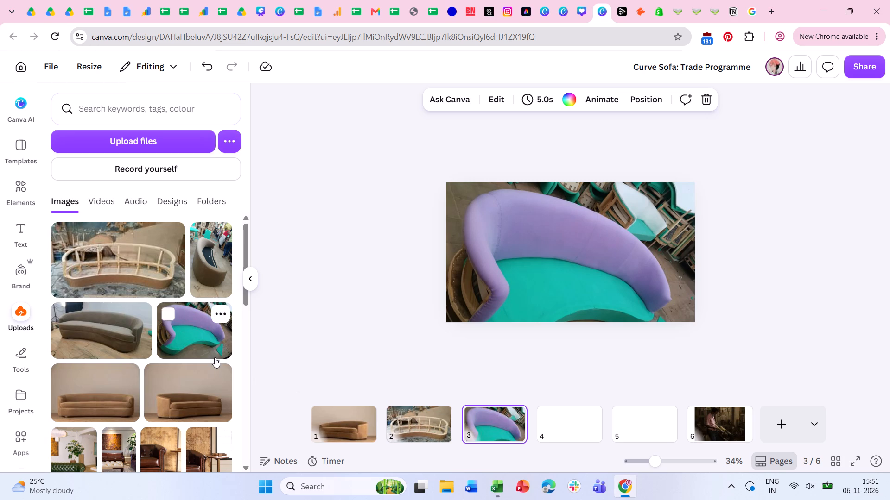
pyautogui.press('BackSpace')
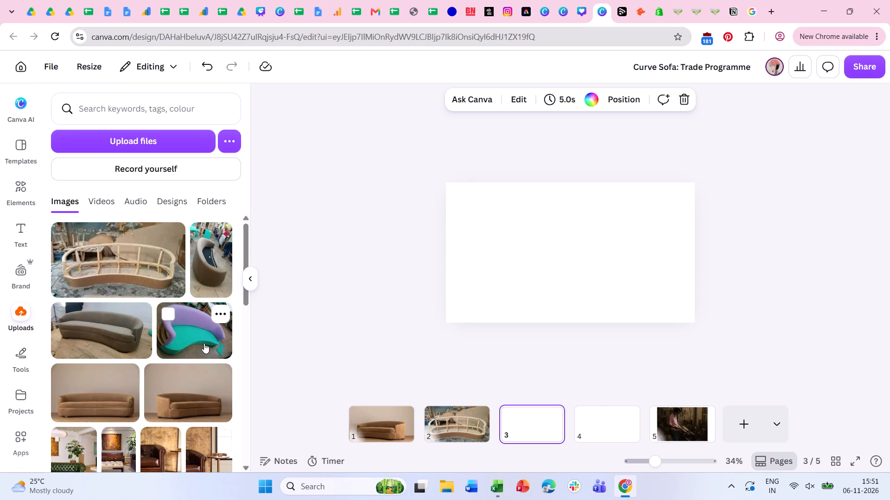
# Fill the blank page 3 with the uploaded front-view tan sofa photo.
pyautogui.scroll(-2, 158, 424)
pyautogui.scroll(1, 159, 420)
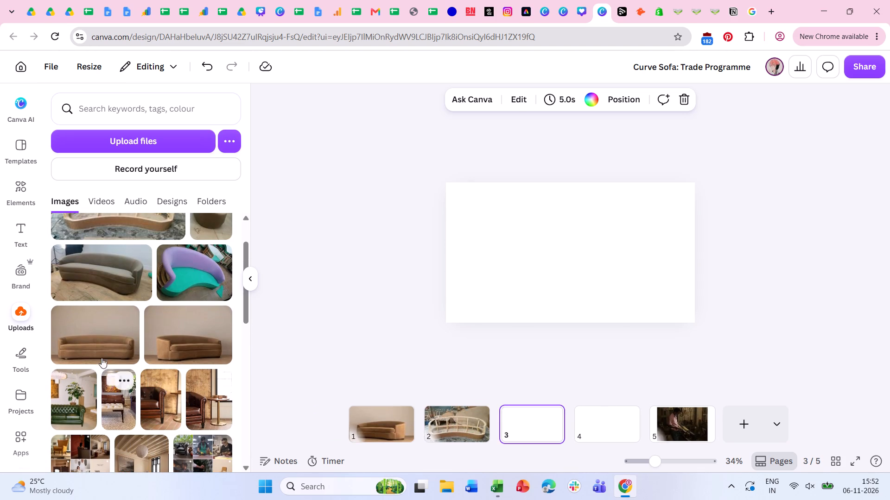
pyautogui.moveTo(97, 353); pyautogui.dragTo(456, 269)
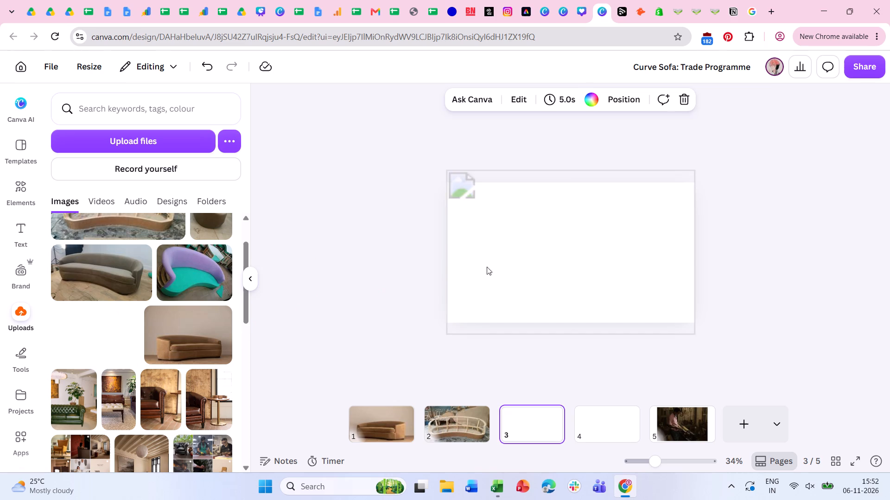
pyautogui.click(782, 285)
# Shift page 3's front-view sofa photo upward within its crop so the sofa's feet and floor show.
pyautogui.click(632, 269)
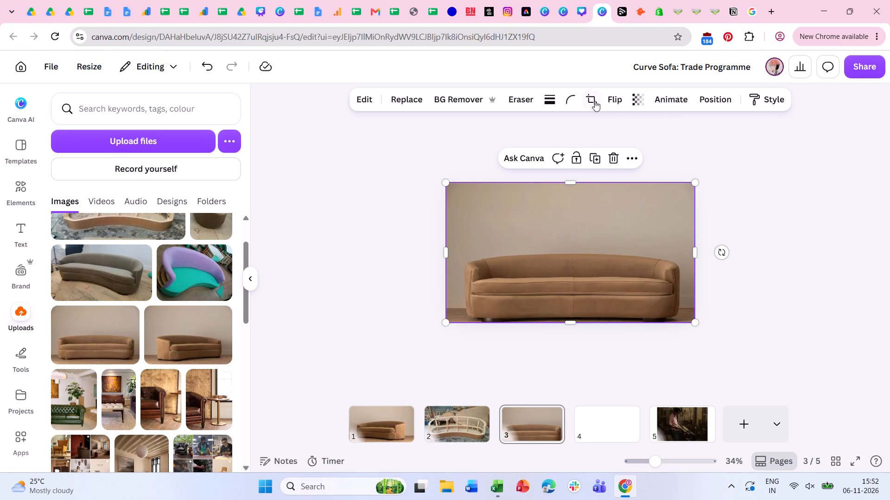
pyautogui.click(595, 101)
pyautogui.moveTo(613, 253); pyautogui.dragTo(611, 184)
pyautogui.click(193, 457)
pyautogui.click(366, 273)
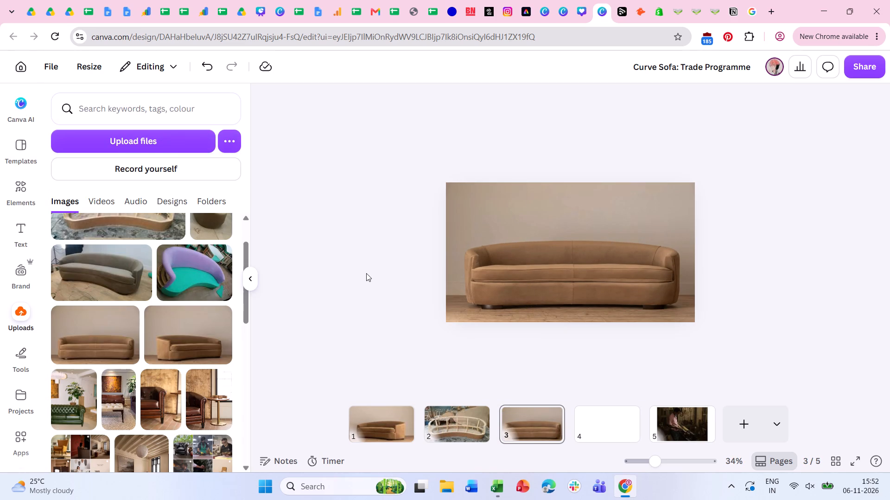
# Review the photos on pages 1, 2 and 3 in sequence.
pyautogui.click(394, 435)
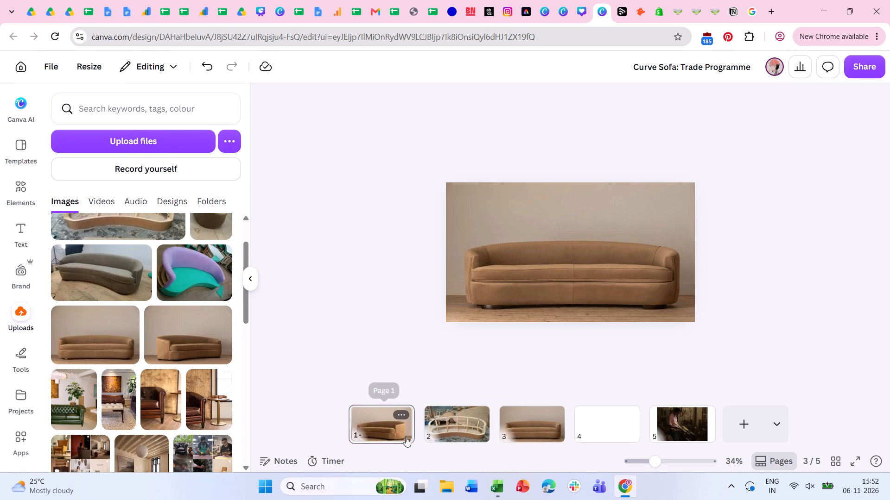
pyautogui.click(462, 436)
pyautogui.click(506, 436)
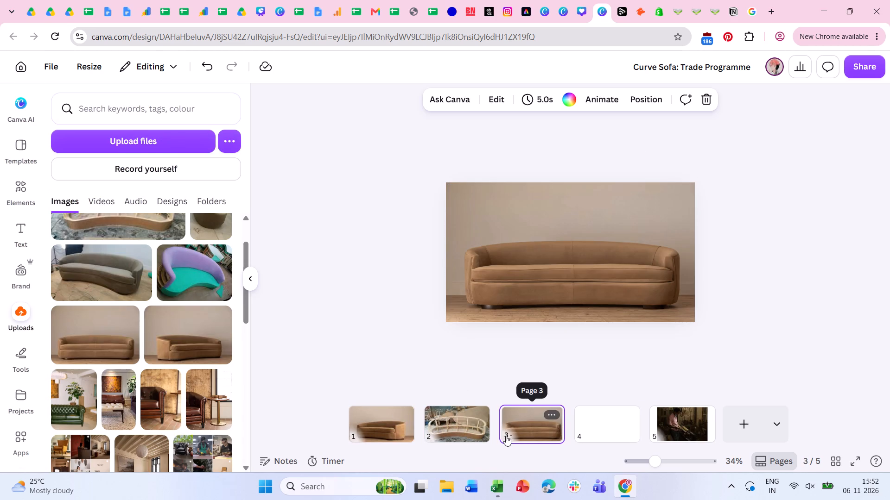
pyautogui.click(740, 261)
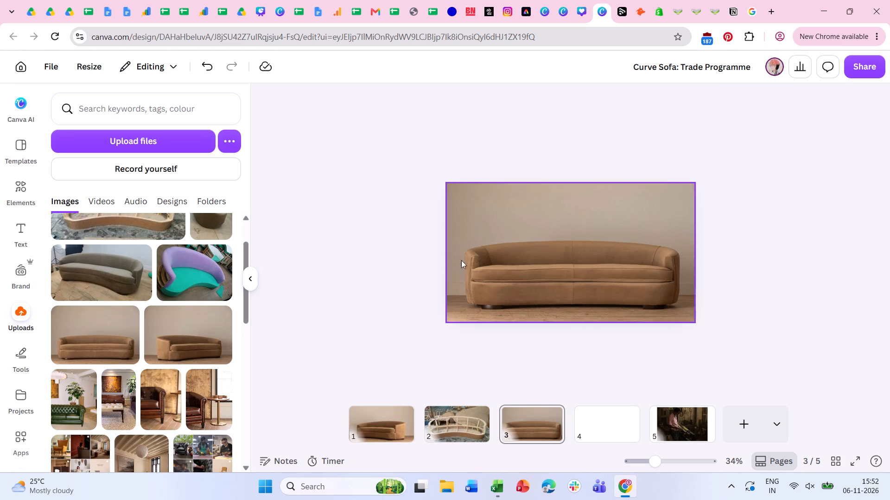
pyautogui.scroll(4, 225, 331)
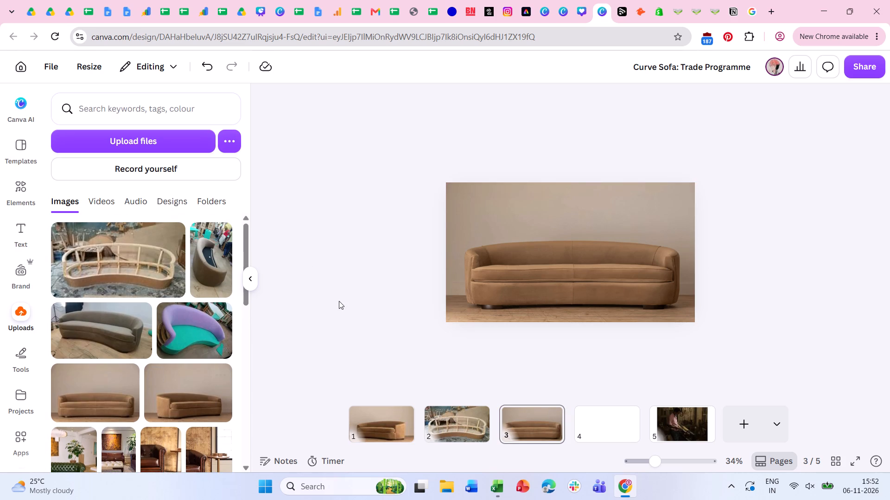
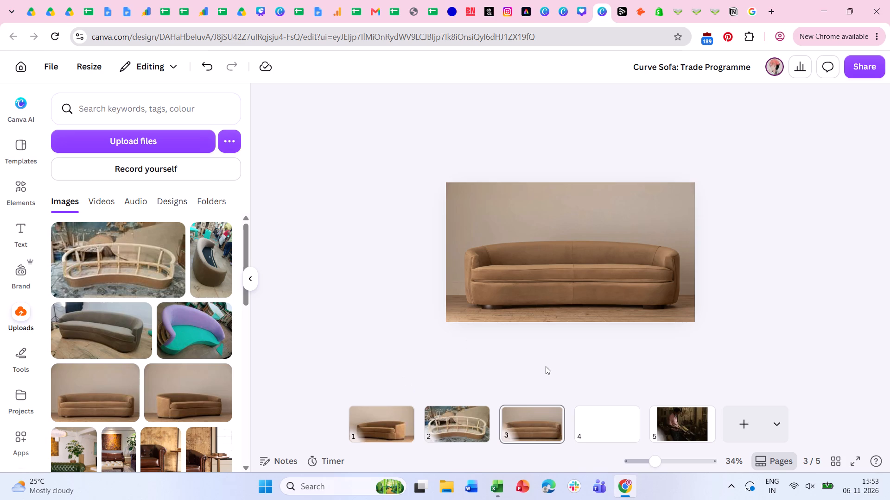
# Delete page 3 containing the front-view tan sofa photo.
pyautogui.press('BackSpace')
pyautogui.click(536, 414)
pyautogui.press('BackSpace')
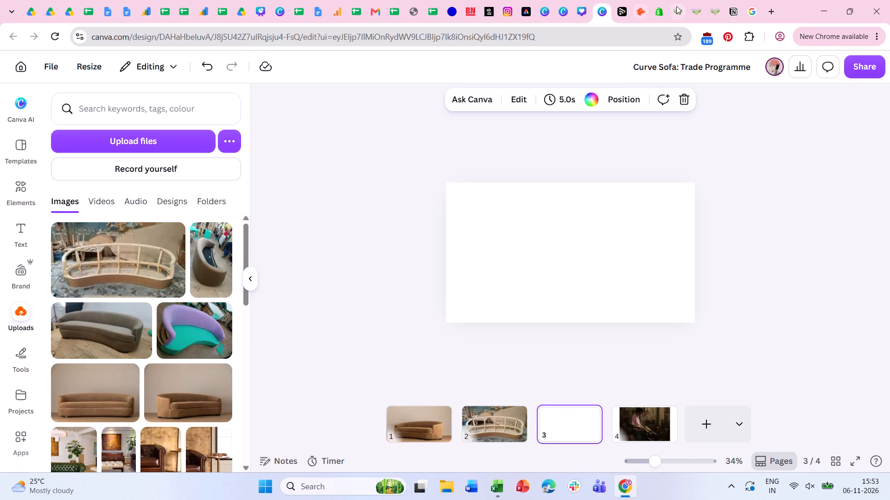
# Close the unneeded browser tabs, including the Instagram post and Adobe Express, and switch to the Google tab.
pyautogui.click(492, 16)
pyautogui.click(491, 11)
pyautogui.doubleClick(471, 12)
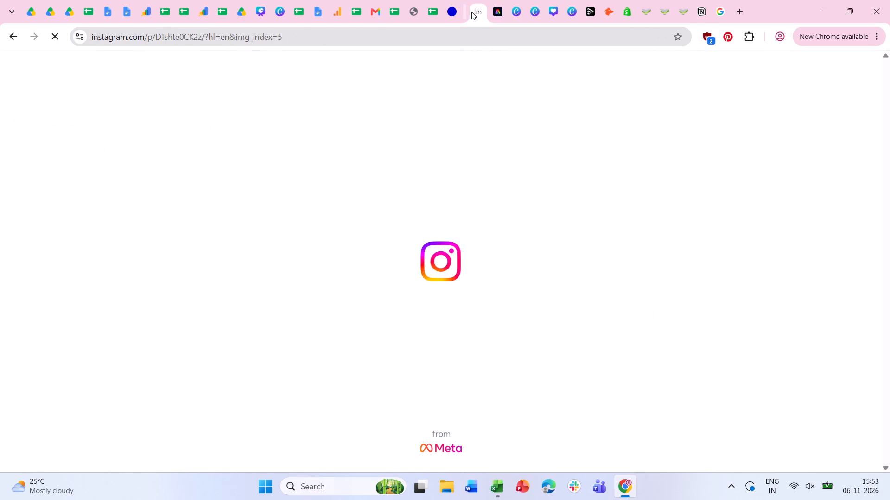
pyautogui.click(471, 12)
pyautogui.click(471, 12)
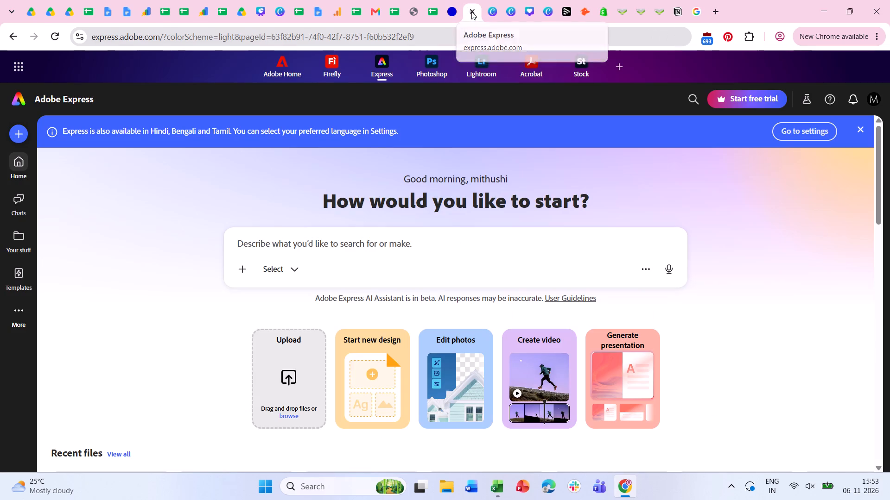
pyautogui.click(673, 11)
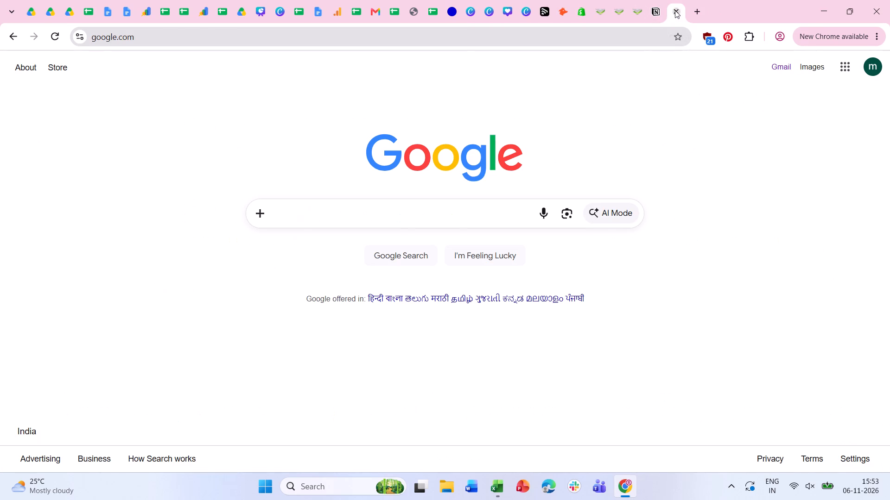
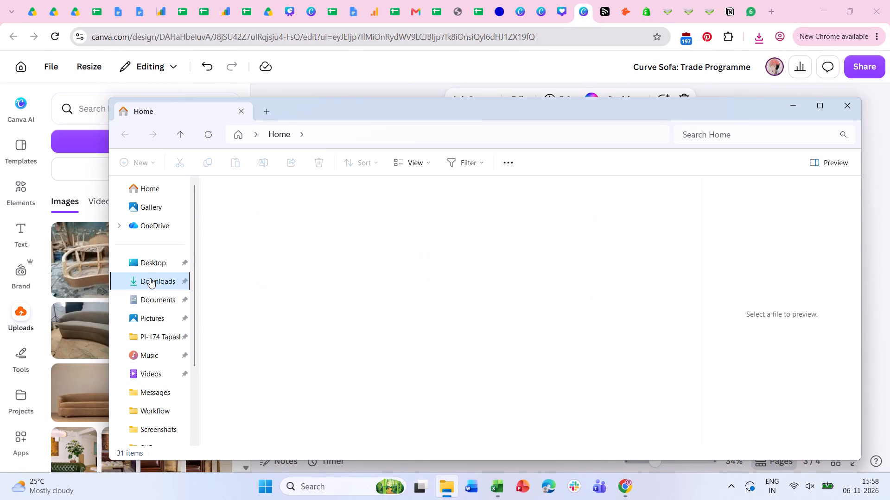
# Upload the first two rows of WhatsApp furniture photos in Downloads, from 17.26.58 through 15.15.40, to the Canva image uploads.
pyautogui.click(229, 218)
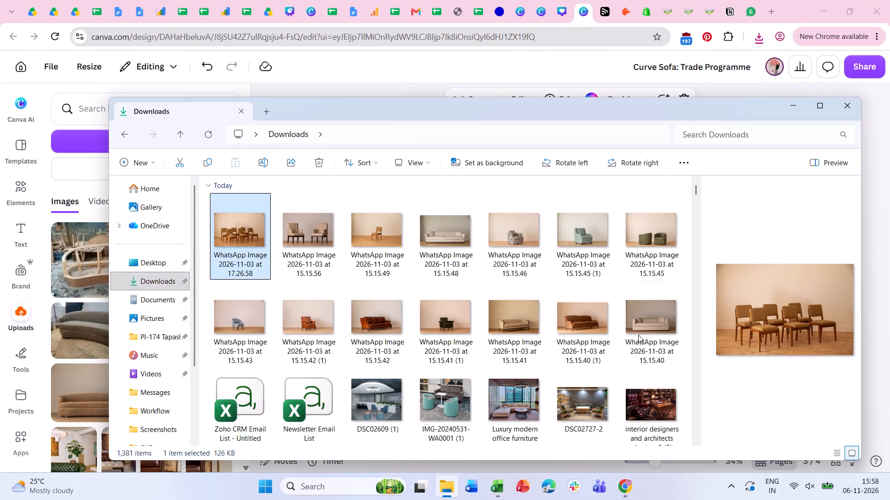
pyautogui.keyDown('shift'); pyautogui.click(642, 334); pyautogui.keyUp('shift')
pyautogui.moveTo(225, 321); pyautogui.dragTo(83, 306)
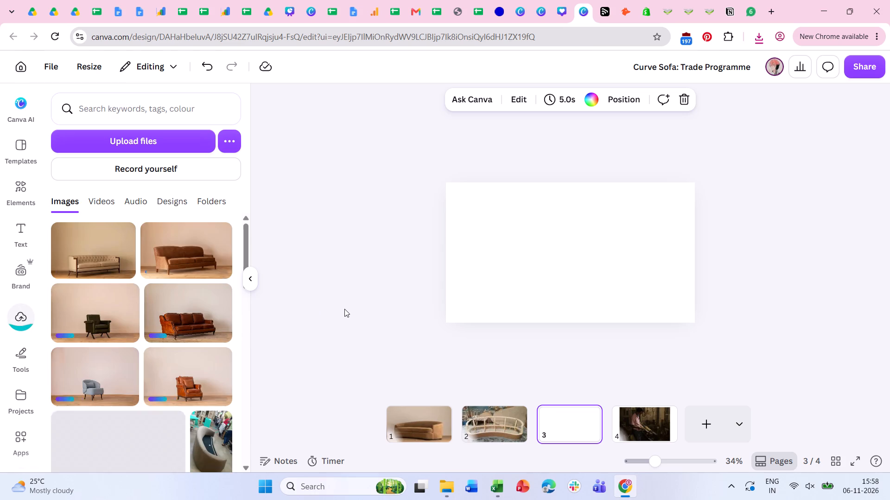
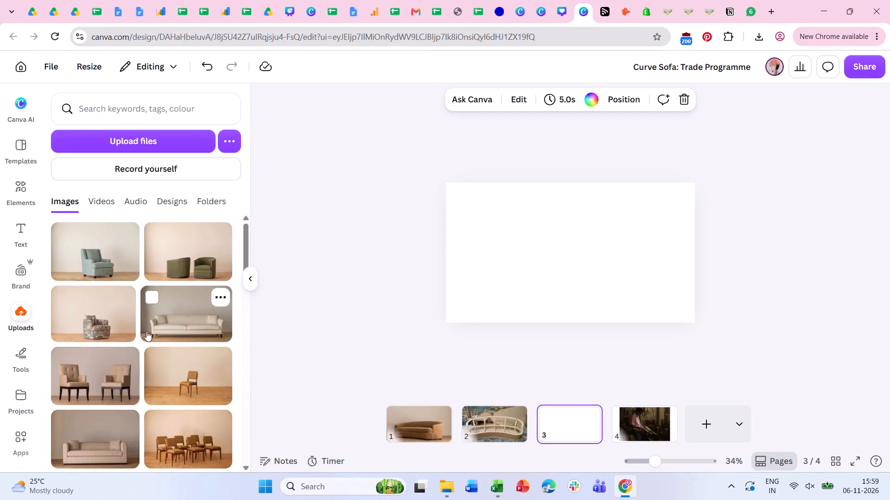
# Fill blank page 3 with the uploaded brown leather armchair photo, shifted upward within its crop so the feet and floor show.
pyautogui.scroll(-3, 191, 375)
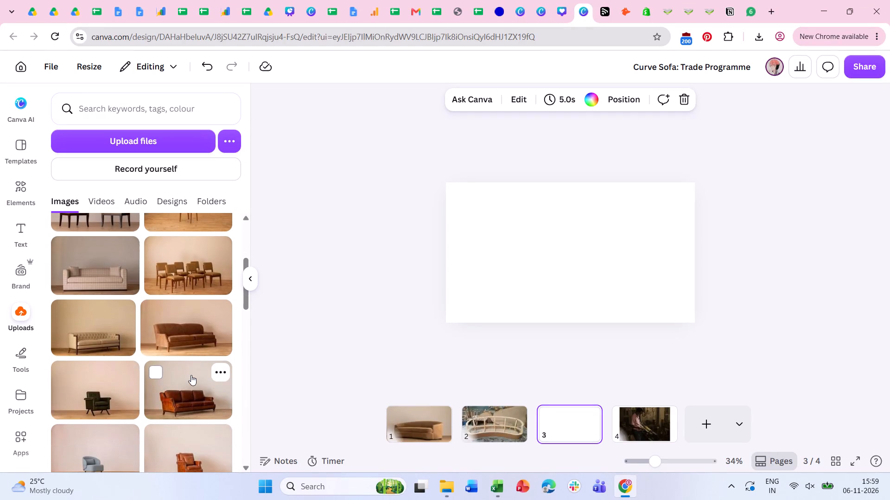
pyautogui.scroll(-2, 191, 375)
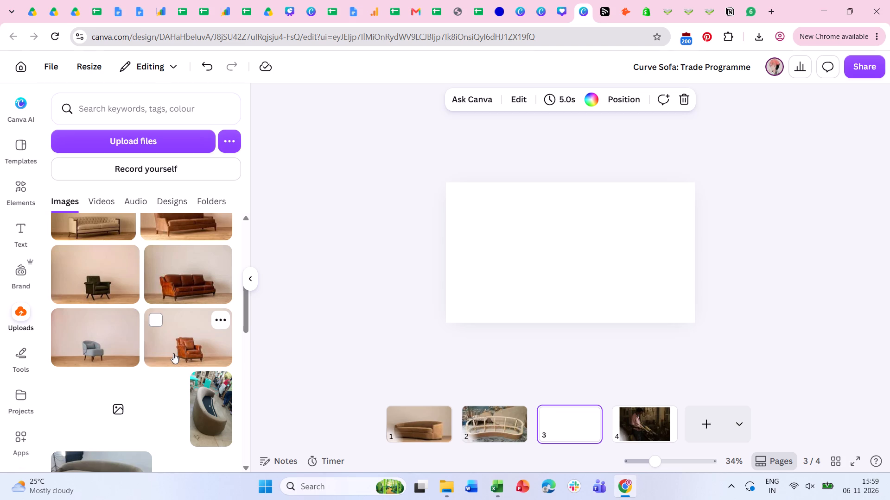
pyautogui.moveTo(173, 353); pyautogui.dragTo(453, 252)
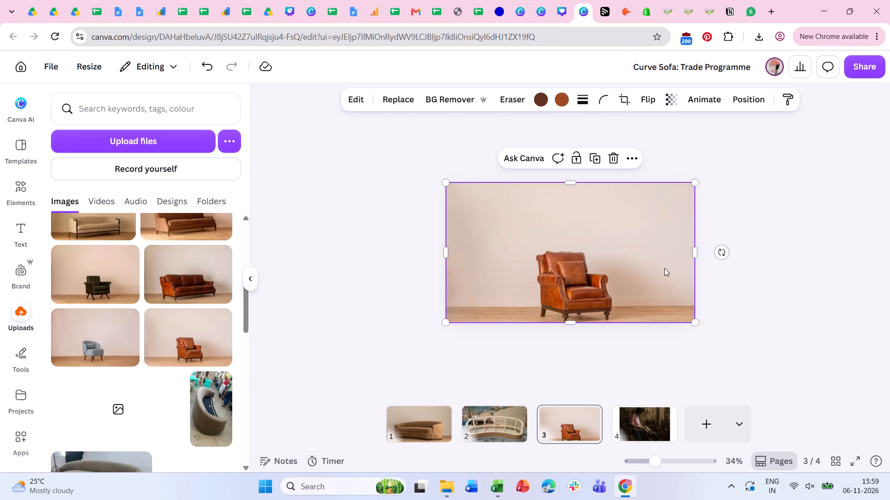
pyautogui.click(611, 100)
pyautogui.moveTo(611, 227); pyautogui.dragTo(613, 183)
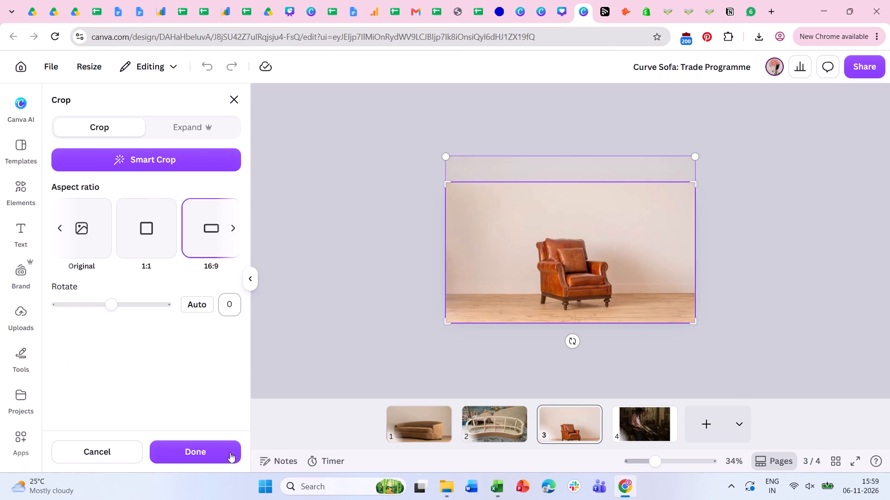
pyautogui.click(183, 455)
pyautogui.click(383, 316)
# Move the leather armchair page from position 3 to the start of the design.
pyautogui.moveTo(564, 425); pyautogui.dragTo(488, 425)
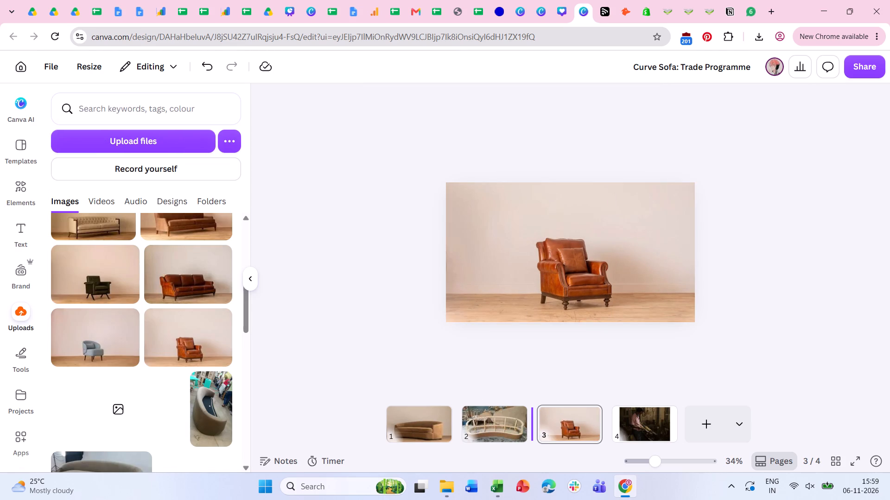
pyautogui.moveTo(488, 425); pyautogui.dragTo(376, 425)
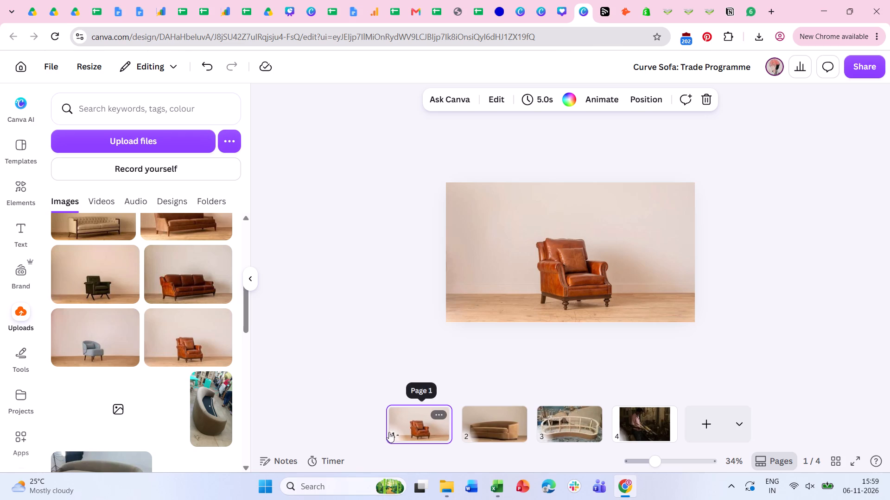
# Duplicate page 1, the leather armchair page.
pyautogui.hotkey('ctrl', 'd')
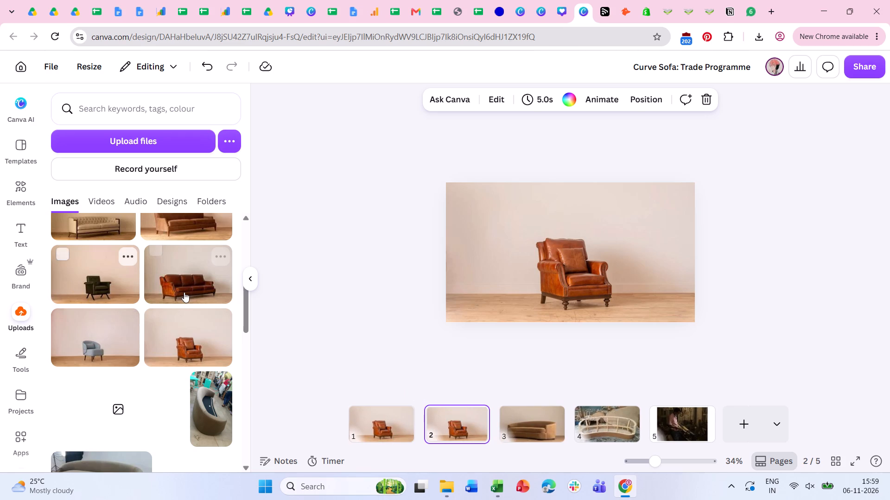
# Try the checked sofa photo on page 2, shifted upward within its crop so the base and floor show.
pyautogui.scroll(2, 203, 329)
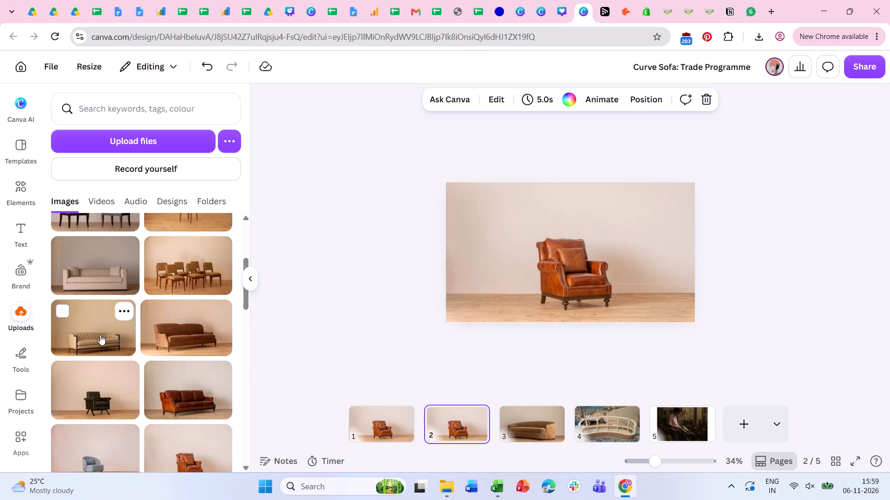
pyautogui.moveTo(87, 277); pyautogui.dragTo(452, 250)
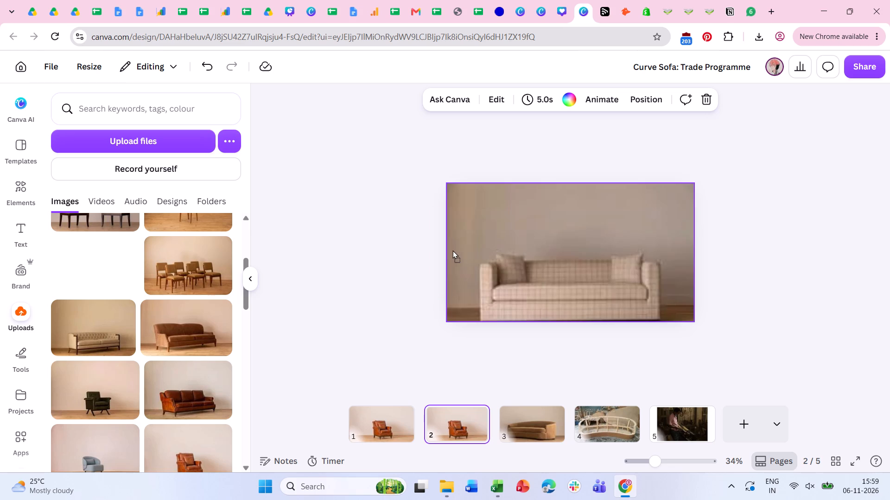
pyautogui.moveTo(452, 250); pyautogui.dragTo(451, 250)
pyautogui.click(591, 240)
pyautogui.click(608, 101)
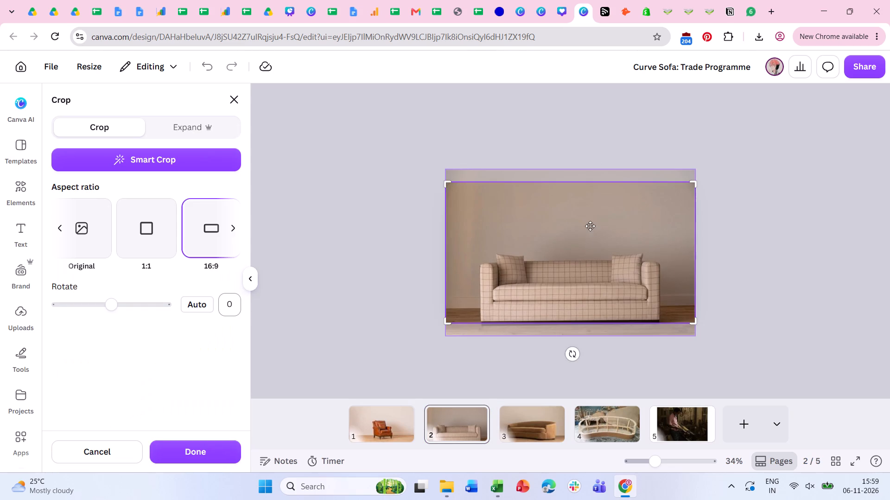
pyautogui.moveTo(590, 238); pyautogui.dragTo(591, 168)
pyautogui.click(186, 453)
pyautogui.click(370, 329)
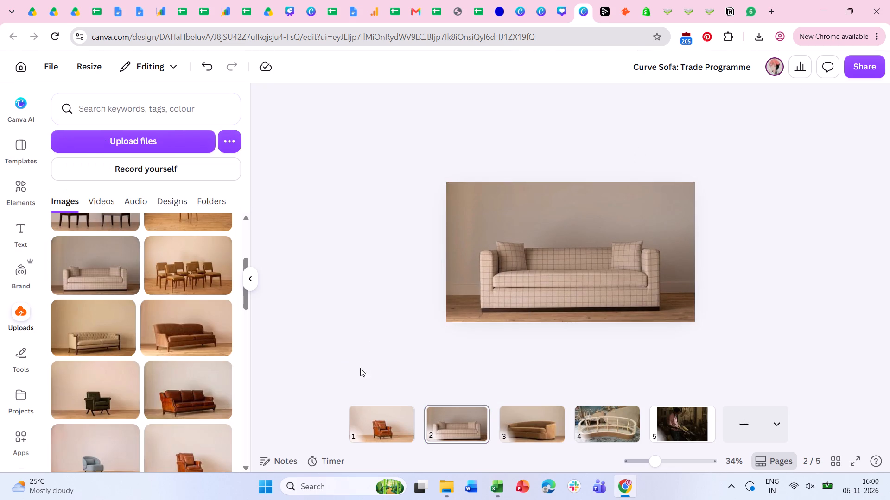
# Replace page 2's photo with the cream two-cushion sofa, shifted upward within its crop to show more floor below the legs.
pyautogui.scroll(3, 195, 385)
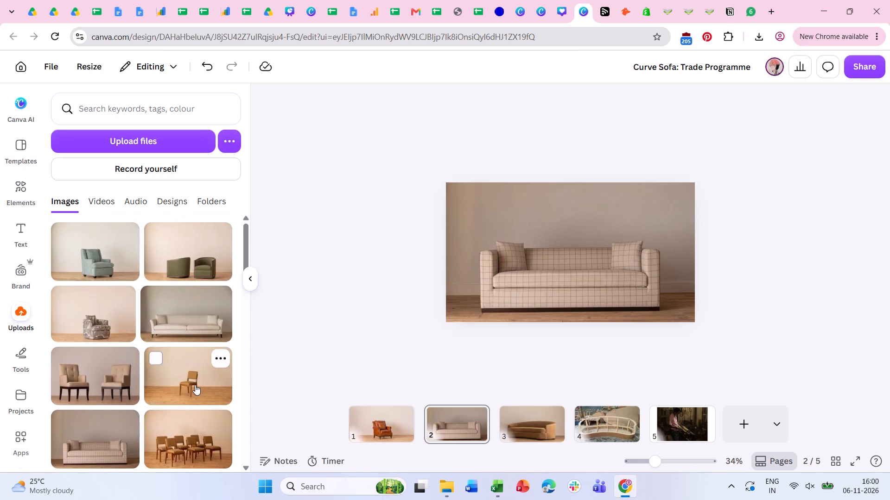
pyautogui.moveTo(188, 331); pyautogui.dragTo(453, 275)
pyautogui.click(581, 272)
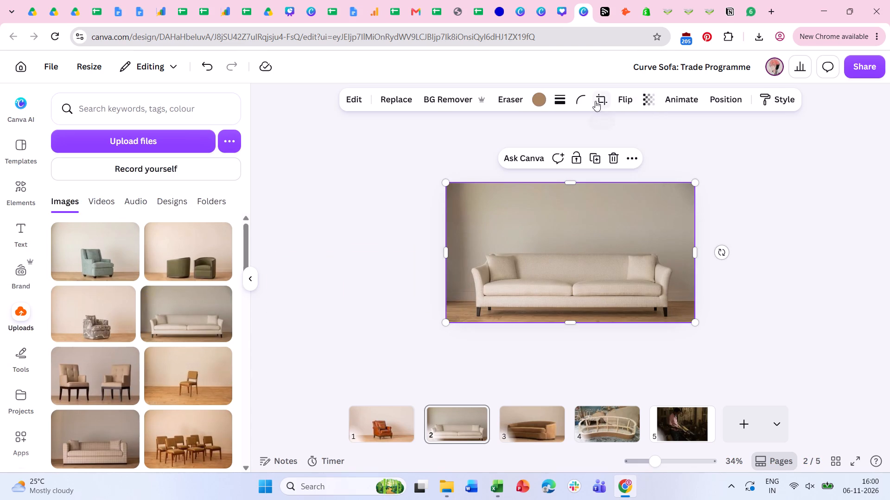
pyautogui.click(595, 101)
pyautogui.moveTo(605, 292); pyautogui.dragTo(600, 238)
pyautogui.click(194, 450)
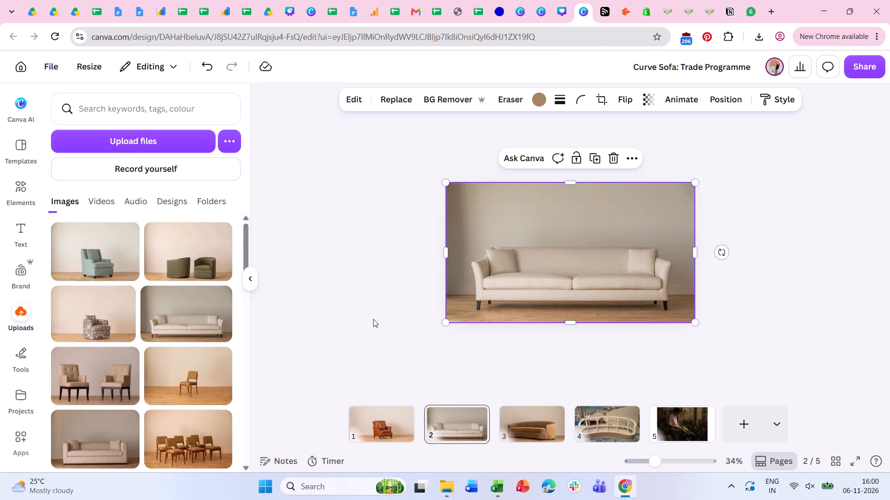
pyautogui.click(373, 319)
# Review the photos on pages 1, 2 and 3 in sequence.
pyautogui.click(379, 426)
pyautogui.click(450, 421)
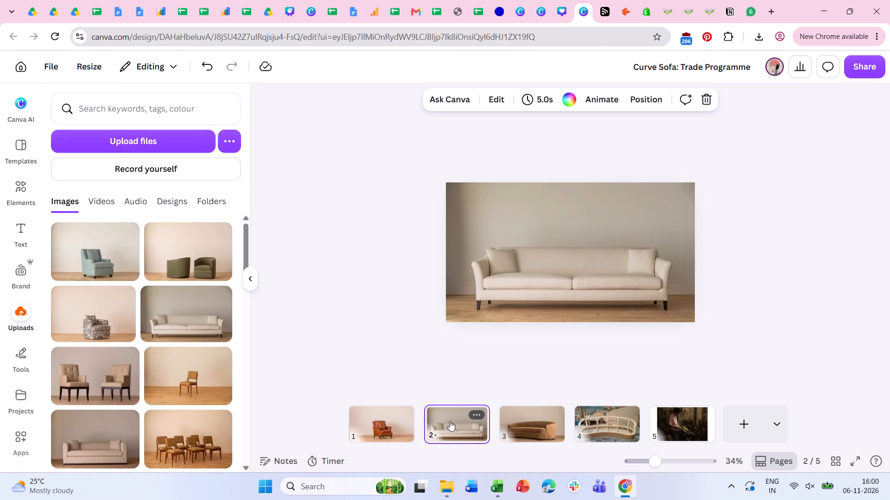
pyautogui.click(535, 426)
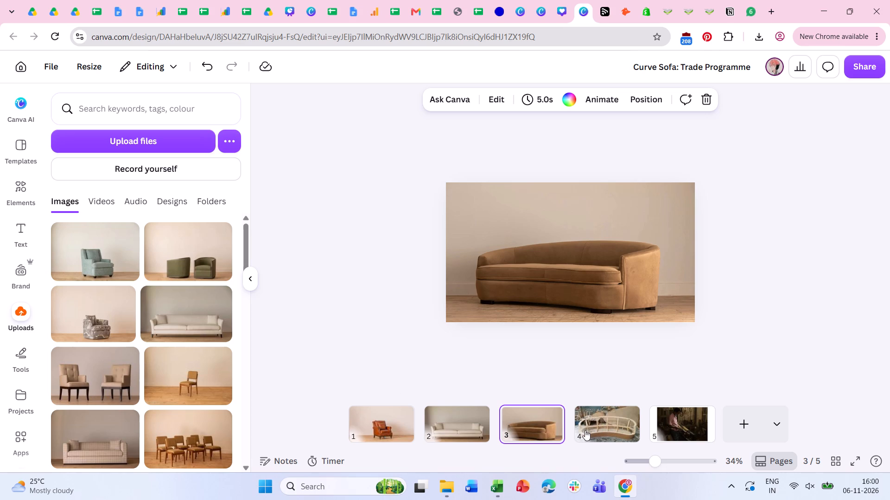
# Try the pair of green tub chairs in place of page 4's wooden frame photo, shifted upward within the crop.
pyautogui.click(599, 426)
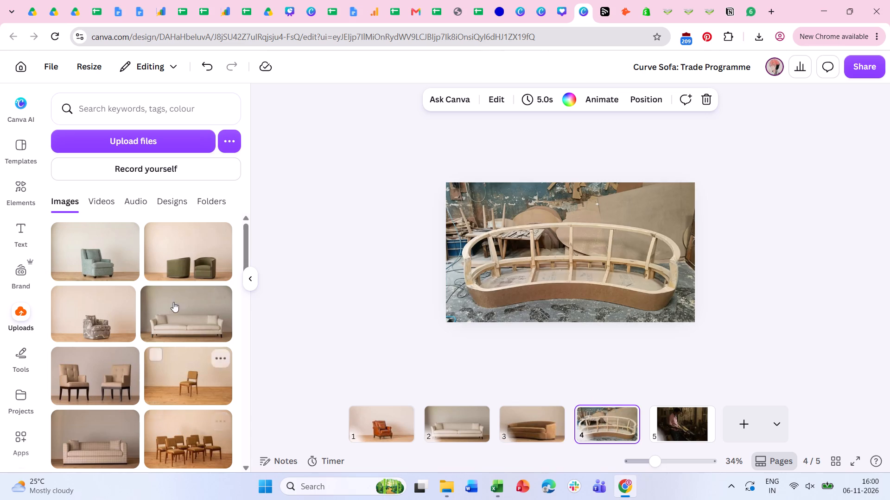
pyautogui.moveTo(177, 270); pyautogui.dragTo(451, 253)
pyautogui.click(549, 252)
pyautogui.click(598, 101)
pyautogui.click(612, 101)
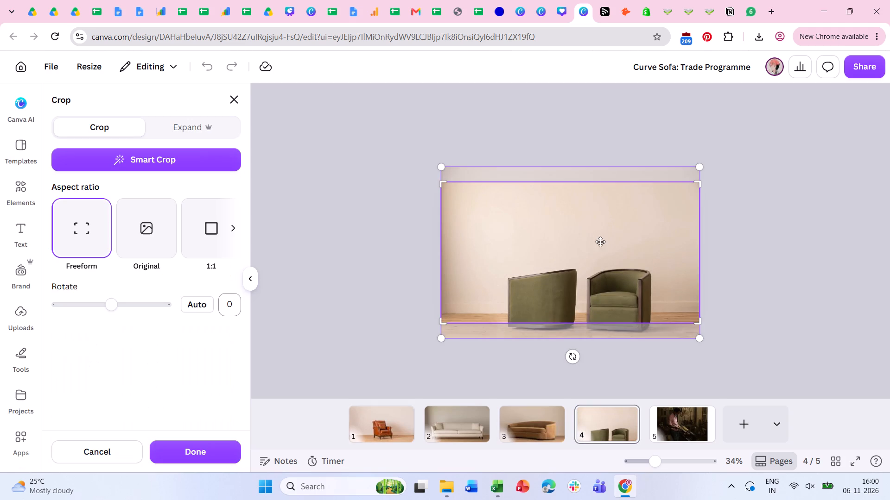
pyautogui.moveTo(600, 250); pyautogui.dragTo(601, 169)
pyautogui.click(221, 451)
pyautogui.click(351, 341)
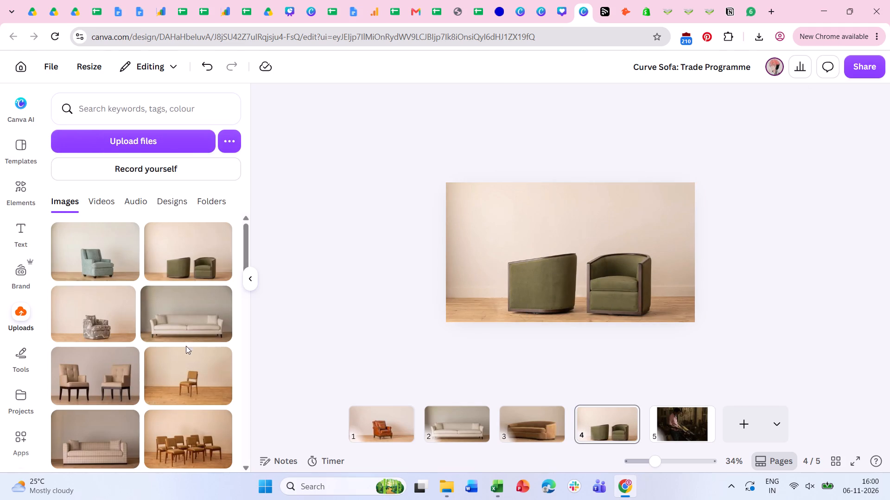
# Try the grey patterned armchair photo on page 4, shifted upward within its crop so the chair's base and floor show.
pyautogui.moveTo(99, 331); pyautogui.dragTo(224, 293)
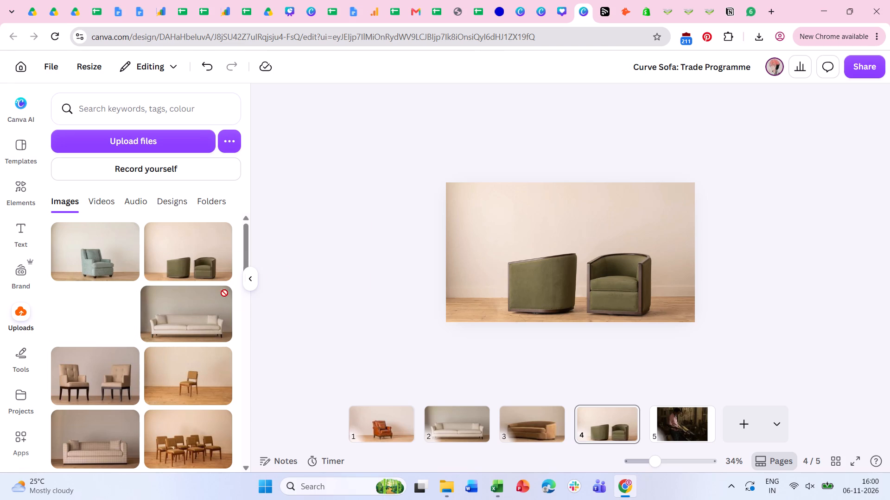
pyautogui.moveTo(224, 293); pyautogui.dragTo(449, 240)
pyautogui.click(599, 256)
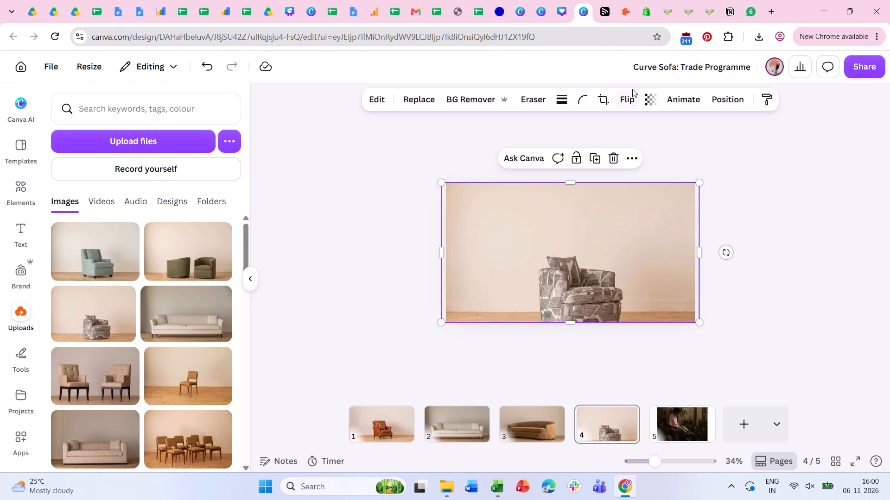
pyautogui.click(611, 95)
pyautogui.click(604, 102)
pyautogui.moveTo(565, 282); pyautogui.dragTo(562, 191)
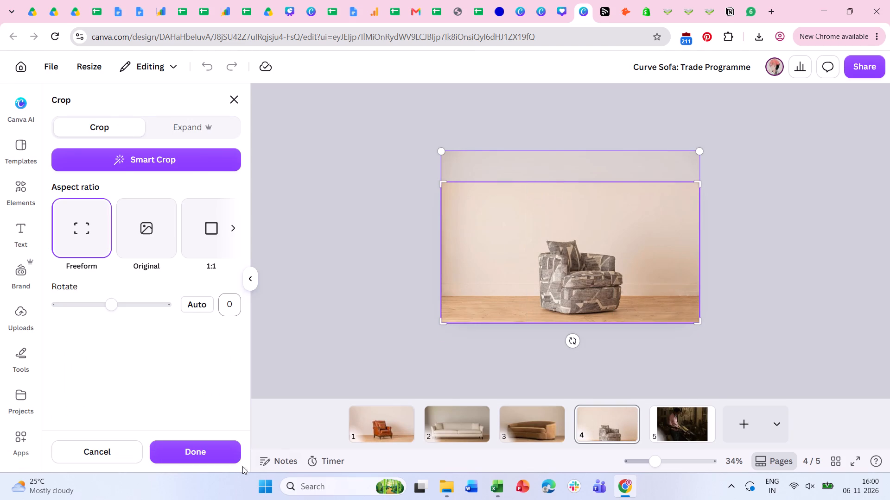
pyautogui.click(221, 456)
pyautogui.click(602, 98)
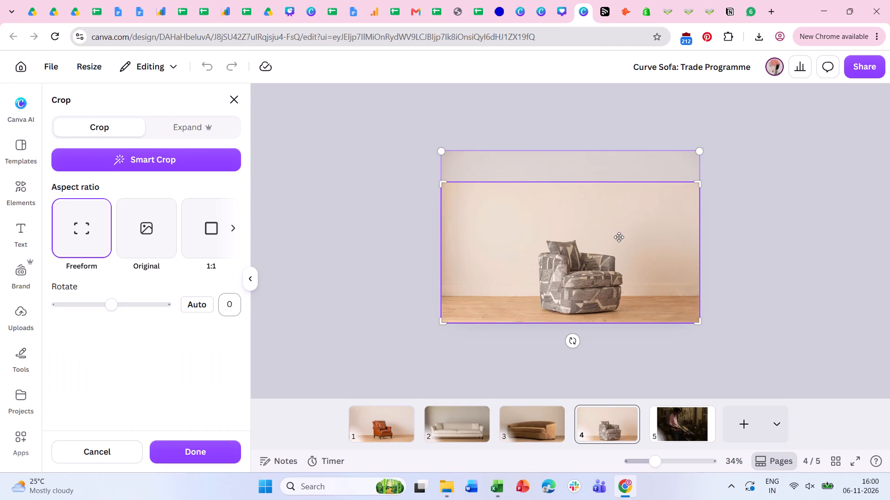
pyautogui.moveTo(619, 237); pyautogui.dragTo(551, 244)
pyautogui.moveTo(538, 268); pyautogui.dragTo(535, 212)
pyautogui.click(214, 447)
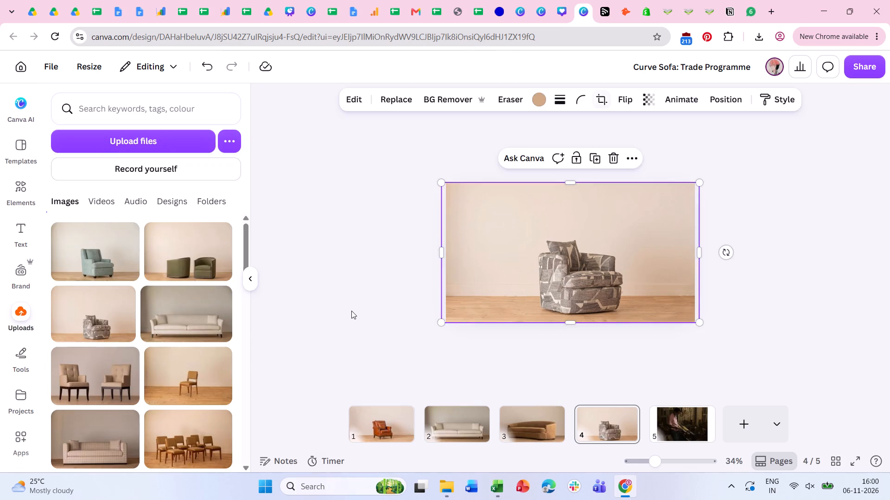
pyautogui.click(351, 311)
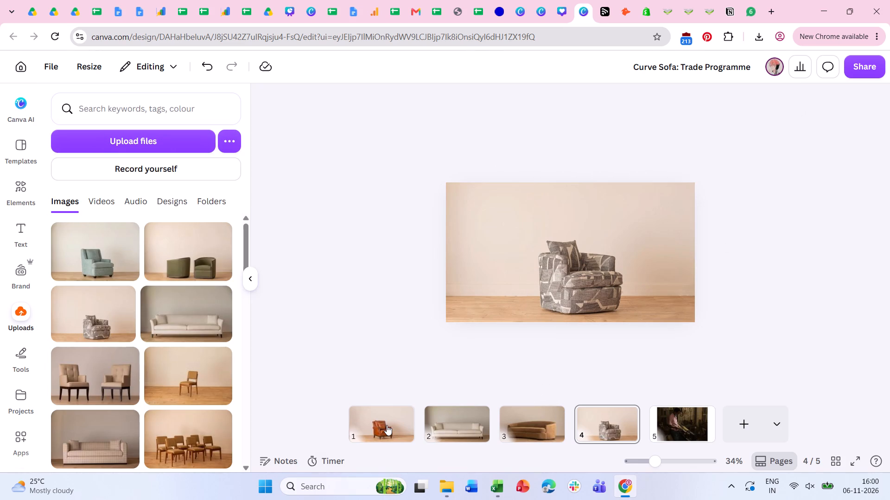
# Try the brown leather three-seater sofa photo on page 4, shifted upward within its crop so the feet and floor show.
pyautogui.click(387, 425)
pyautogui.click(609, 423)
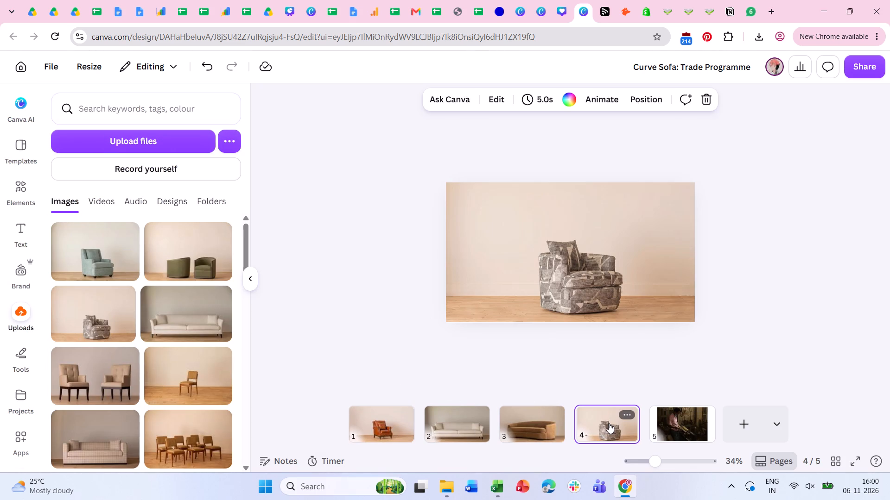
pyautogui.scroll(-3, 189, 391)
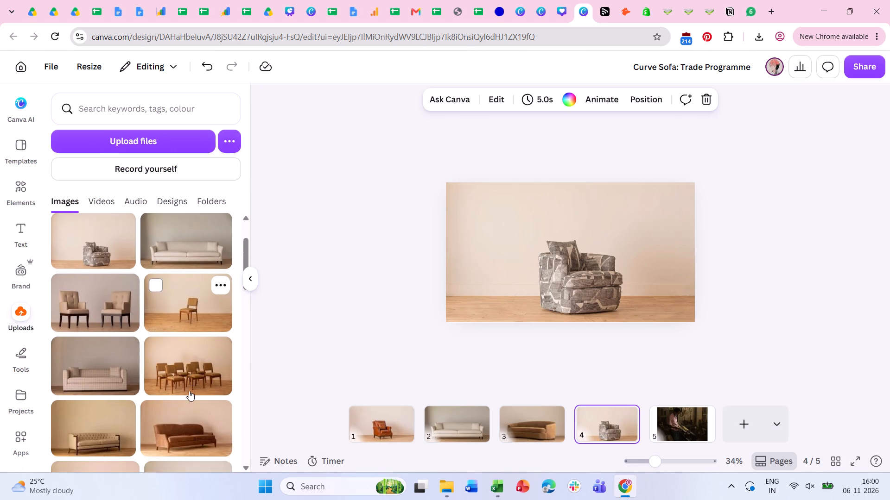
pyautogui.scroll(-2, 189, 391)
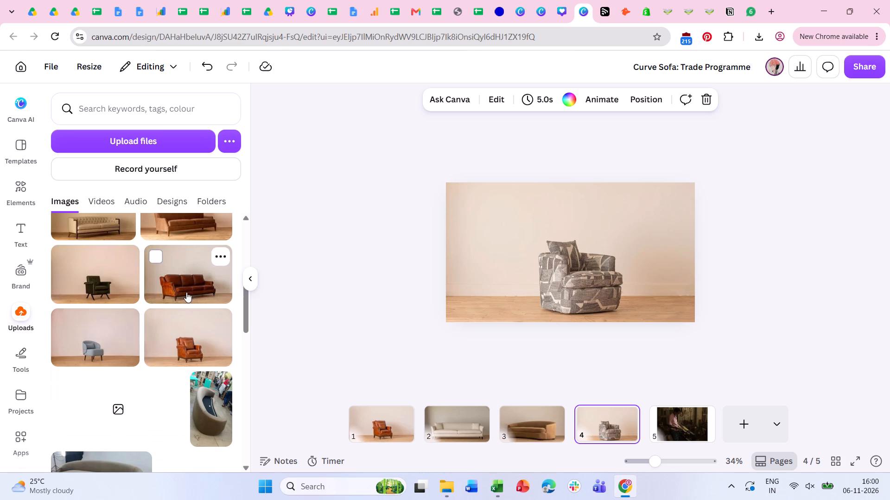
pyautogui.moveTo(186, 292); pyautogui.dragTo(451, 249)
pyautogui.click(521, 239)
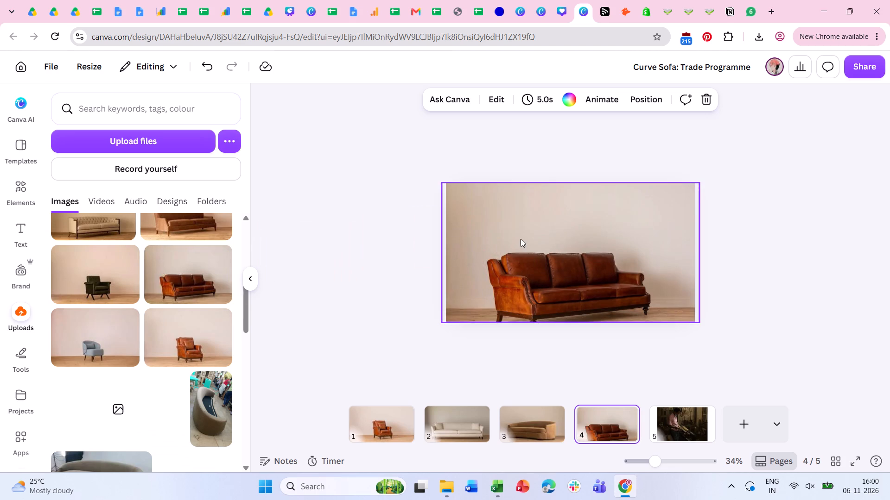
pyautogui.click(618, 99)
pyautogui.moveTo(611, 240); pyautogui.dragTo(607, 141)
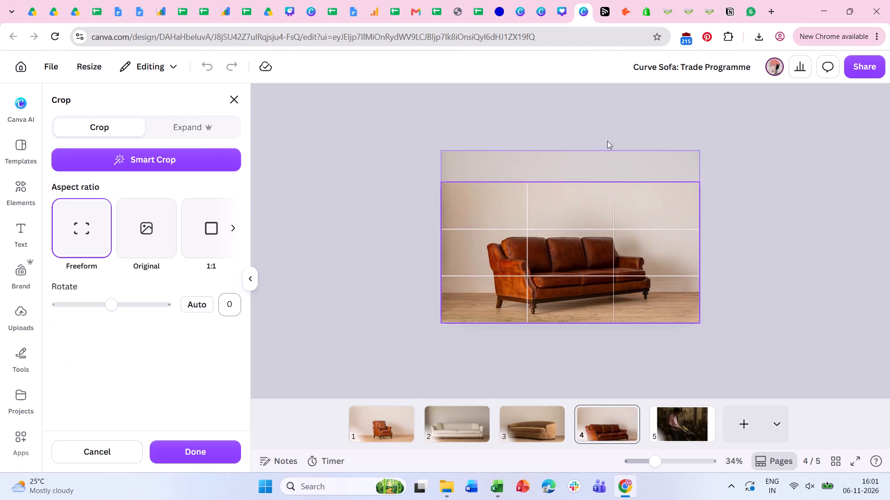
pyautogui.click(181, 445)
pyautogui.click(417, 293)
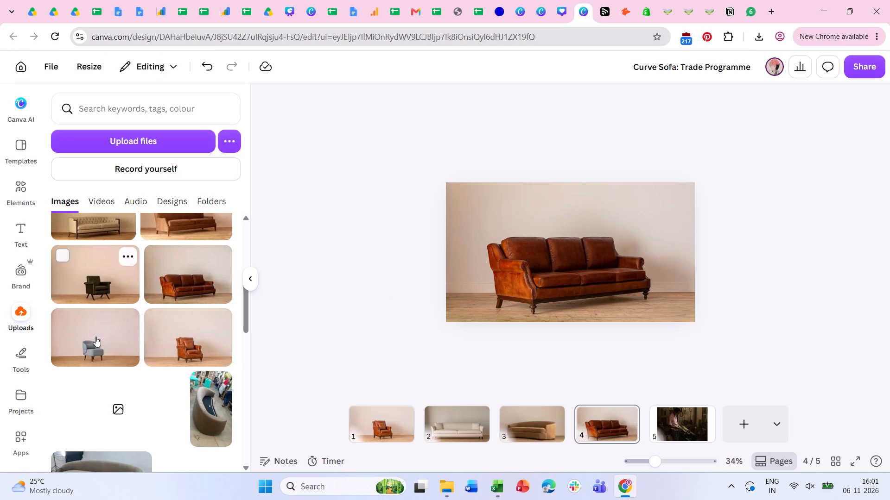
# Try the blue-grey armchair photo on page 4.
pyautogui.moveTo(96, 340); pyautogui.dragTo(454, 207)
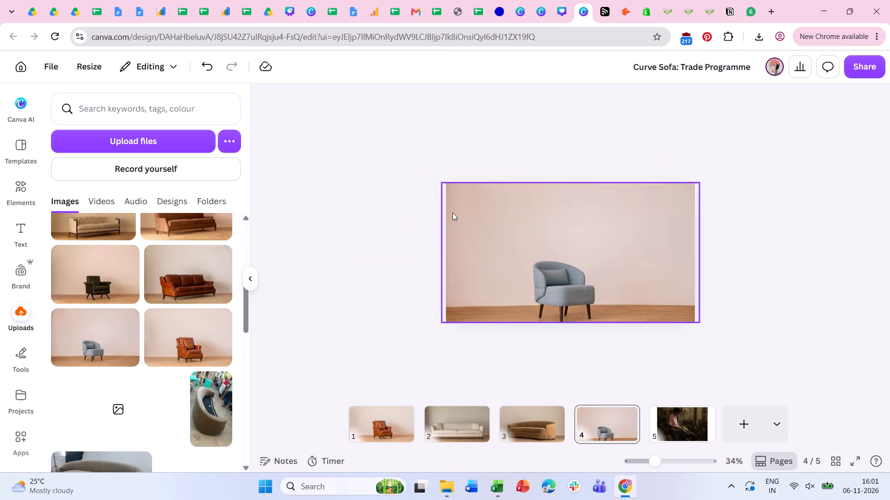
# Replace page 4's photo with the beige button-tufted sofa, shifted upward within its crop so the legs and floor show.
pyautogui.scroll(2, 176, 329)
pyautogui.moveTo(97, 334); pyautogui.dragTo(454, 219)
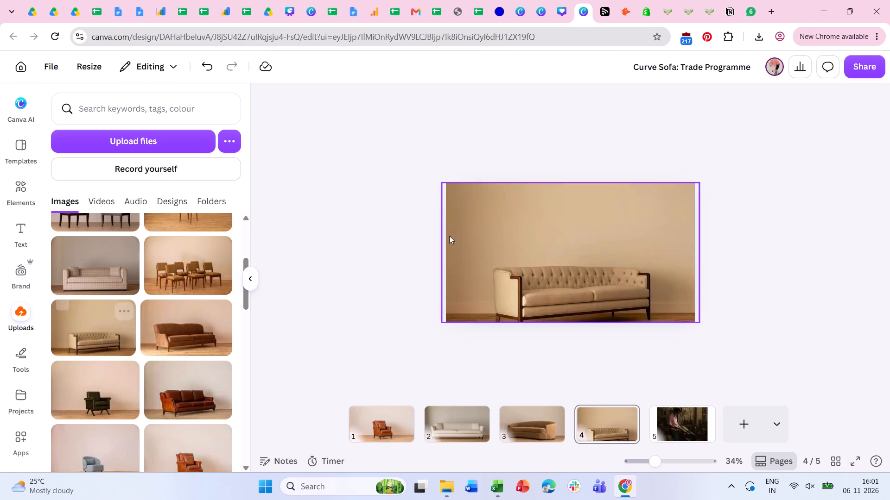
pyautogui.click(534, 257)
pyautogui.click(610, 101)
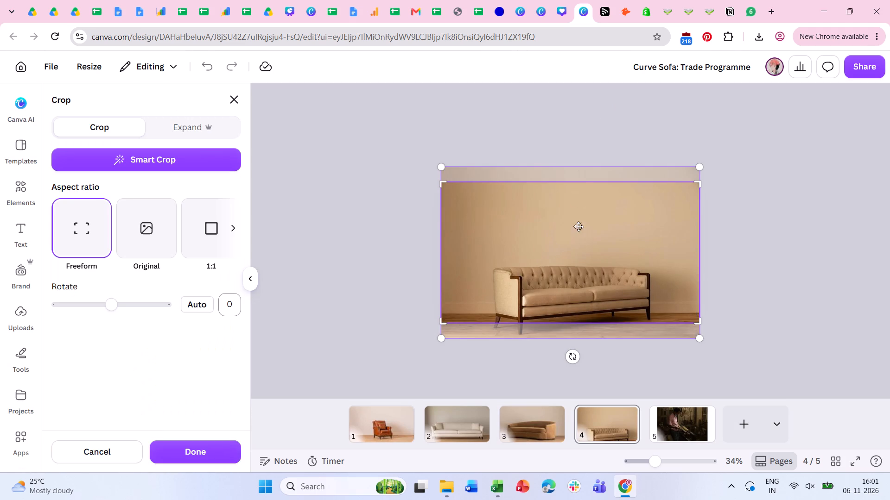
pyautogui.moveTo(578, 226); pyautogui.dragTo(585, 129)
pyautogui.click(215, 452)
pyautogui.click(455, 256)
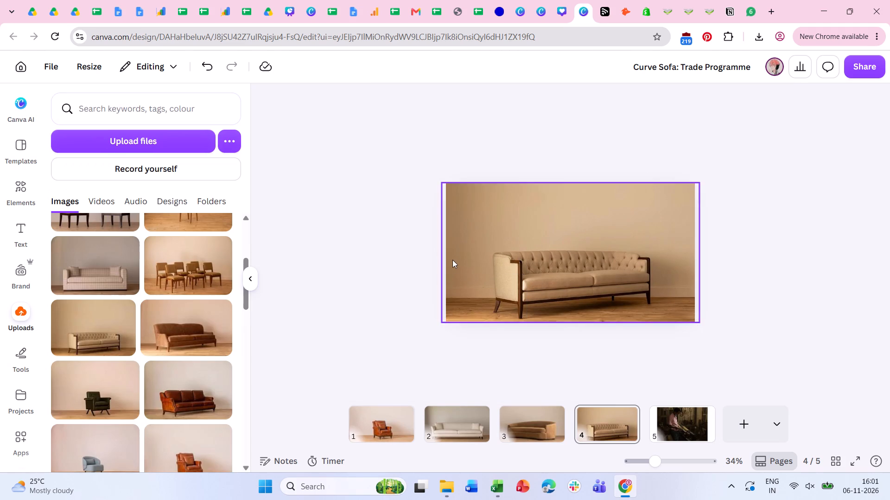
# Replace page 3's photo with the teal upholstered armchair, shifted upward within its crop so the feet and floor show.
pyautogui.click(396, 421)
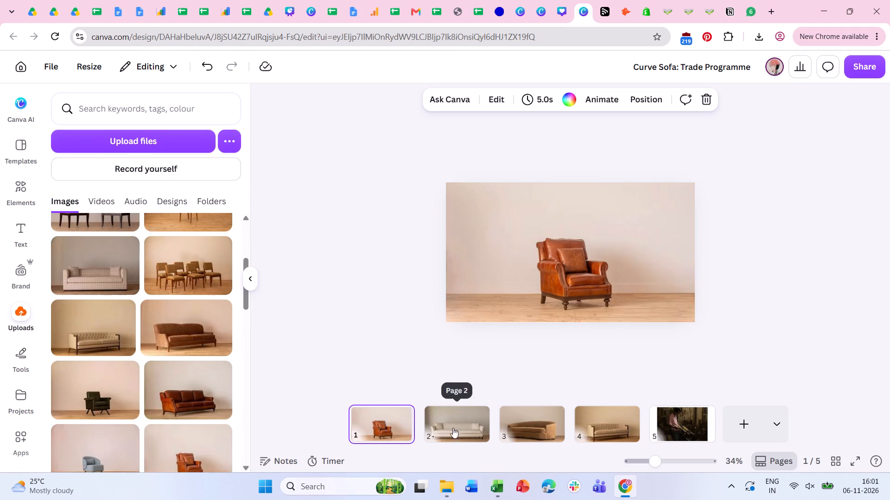
pyautogui.click(443, 428)
pyautogui.click(585, 425)
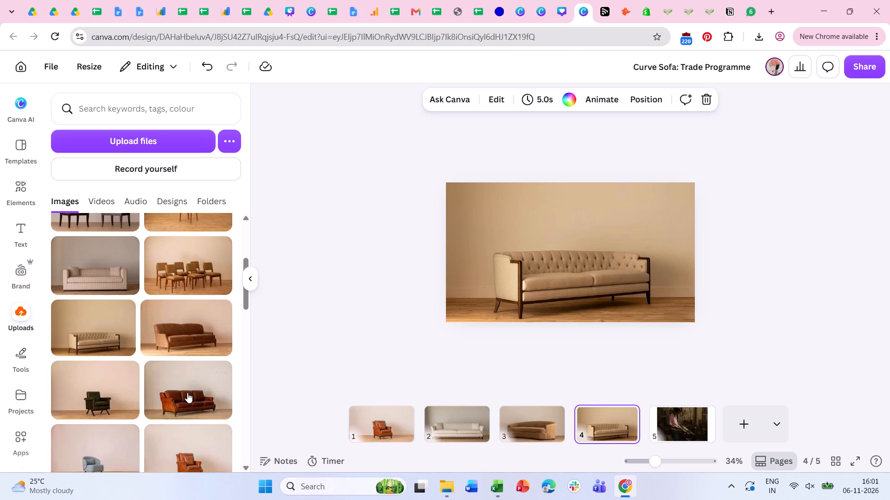
pyautogui.scroll(4, 187, 392)
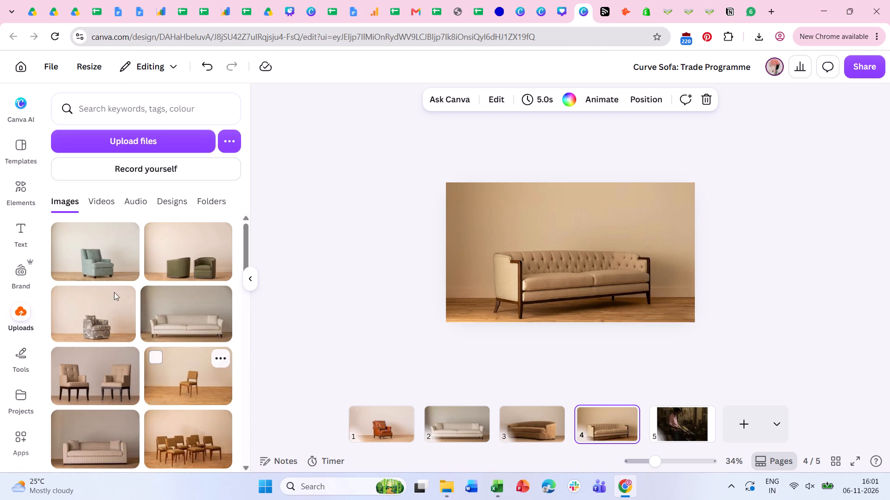
pyautogui.click(516, 431)
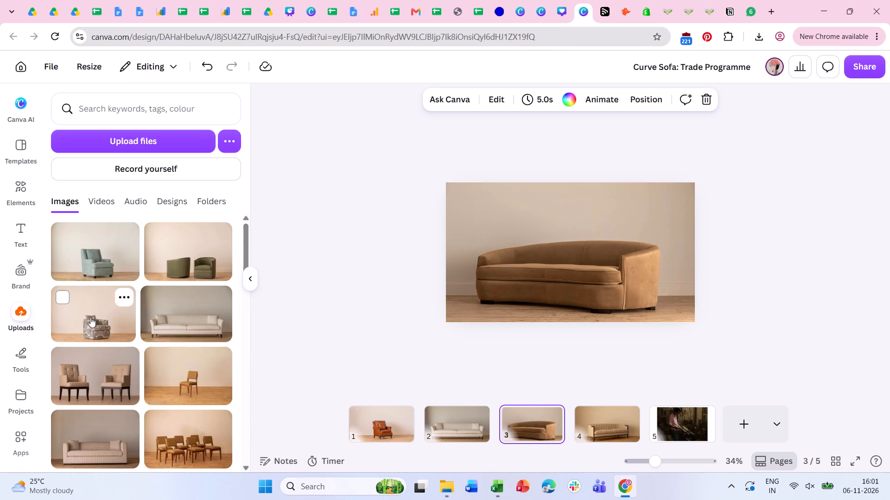
pyautogui.moveTo(89, 267); pyautogui.dragTo(419, 240)
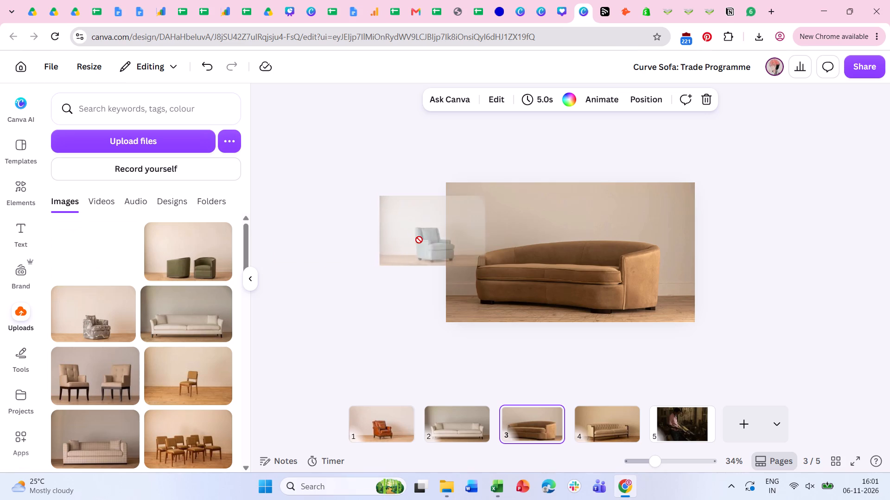
pyautogui.moveTo(419, 240); pyautogui.dragTo(452, 233)
pyautogui.click(452, 233)
pyautogui.click(573, 226)
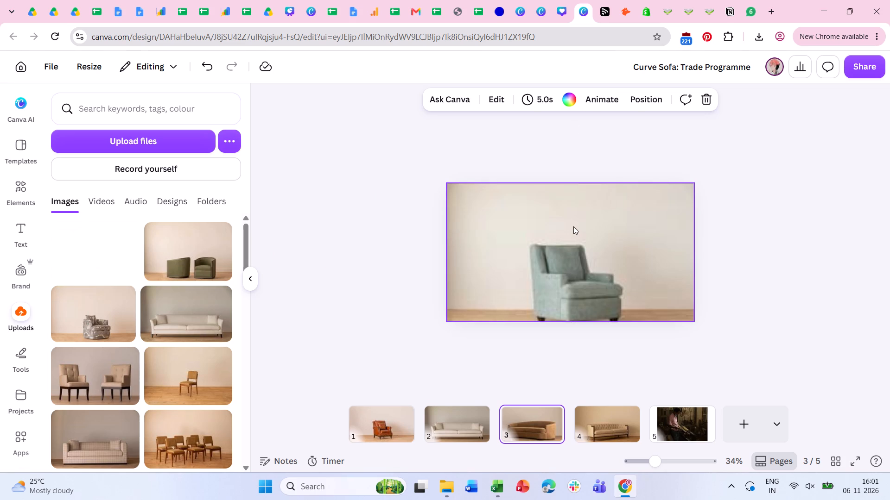
pyautogui.click(799, 175)
pyautogui.click(648, 225)
pyautogui.click(622, 104)
pyautogui.moveTo(606, 271); pyautogui.dragTo(609, 179)
pyautogui.click(191, 451)
# Flip the teal armchair photo on page 3 horizontally.
pyautogui.click(639, 95)
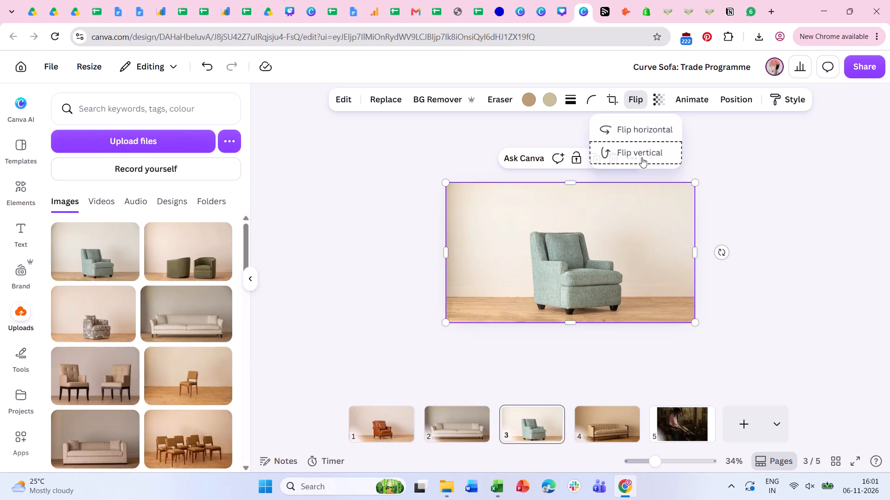
pyautogui.click(646, 138)
pyautogui.doubleClick(787, 181)
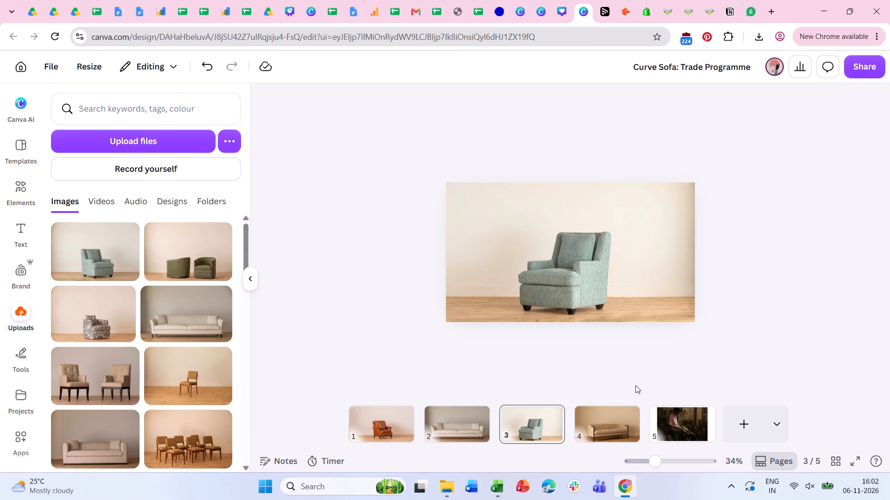
# Review the photos on pages 1 to 4 in order and look through the remaining uploaded images for alternatives.
pyautogui.click(387, 427)
pyautogui.click(456, 429)
pyautogui.click(526, 427)
pyautogui.click(582, 425)
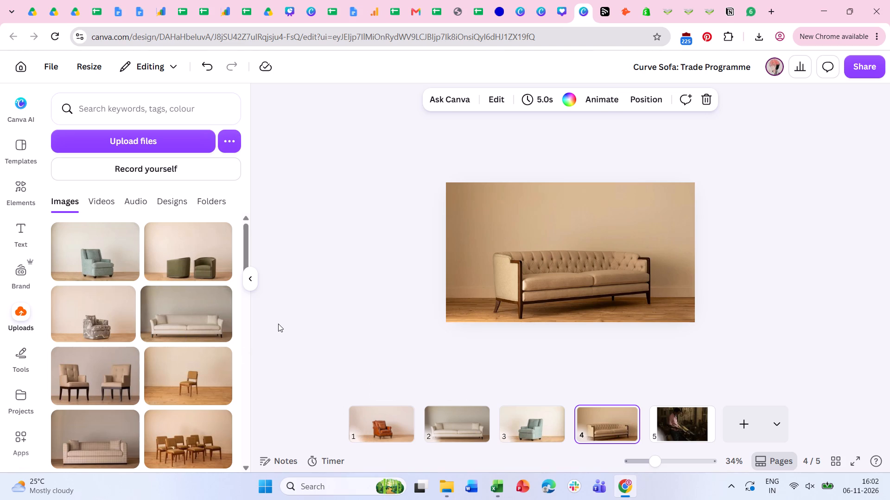
pyautogui.scroll(-3, 229, 338)
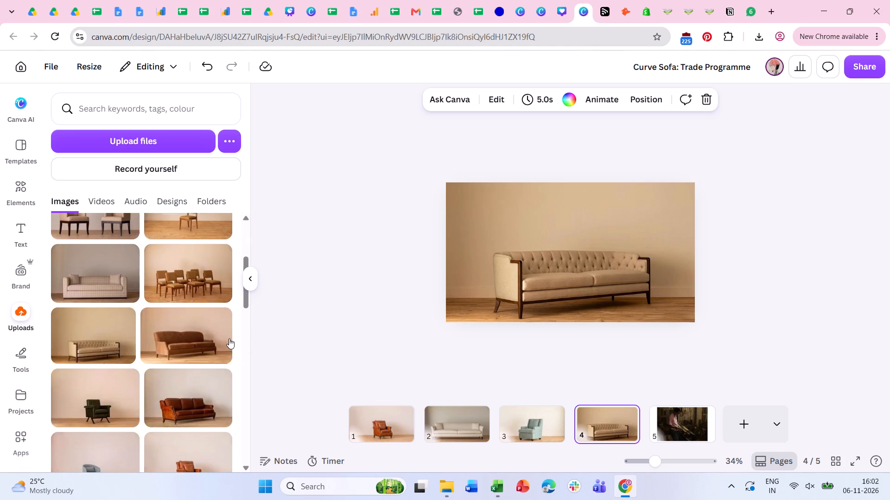
pyautogui.scroll(-4, 229, 338)
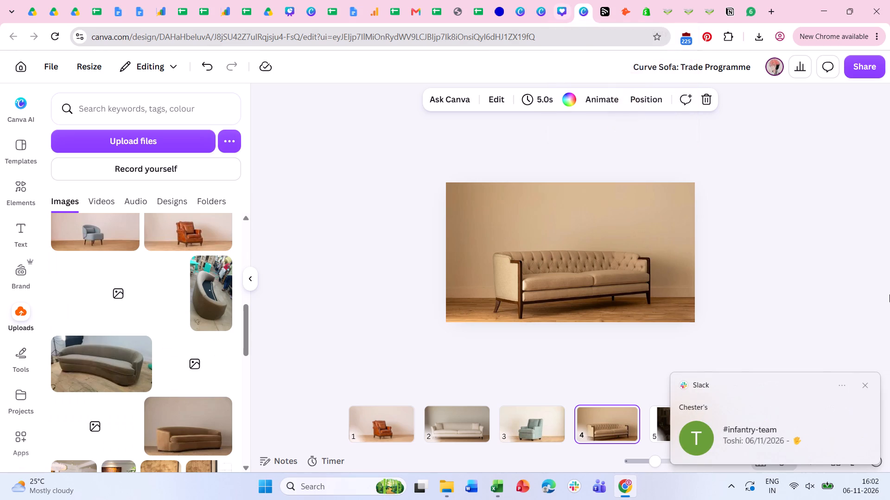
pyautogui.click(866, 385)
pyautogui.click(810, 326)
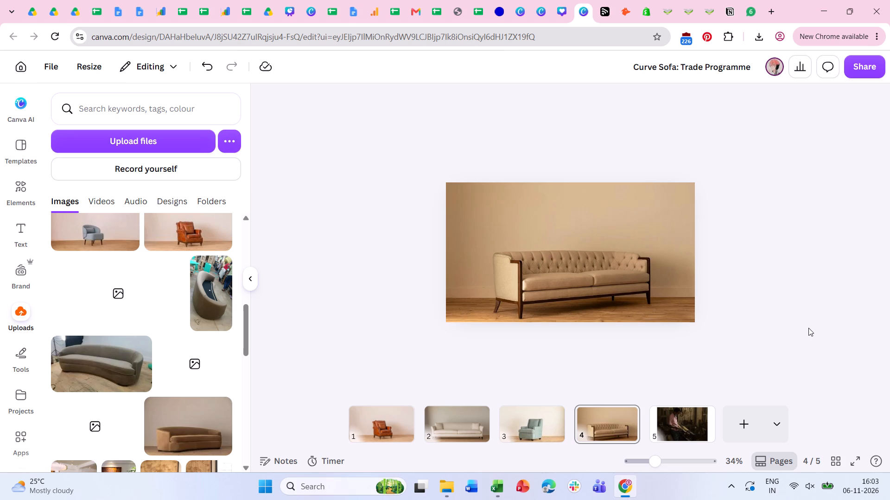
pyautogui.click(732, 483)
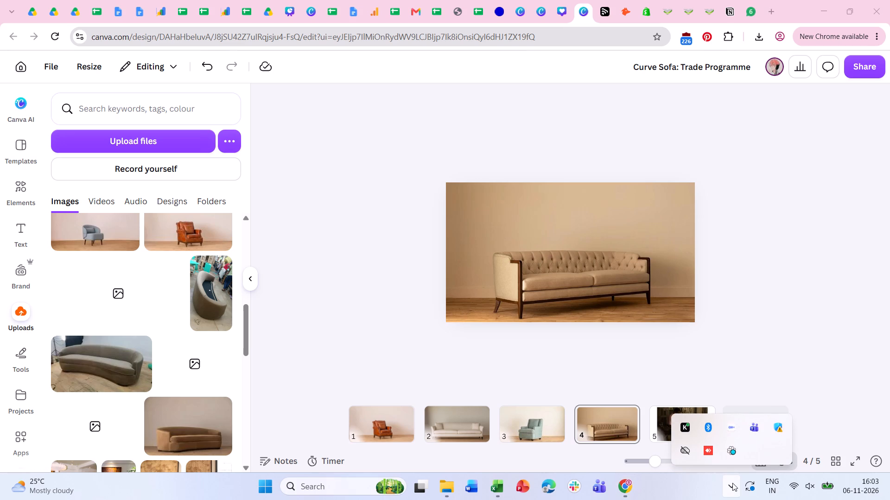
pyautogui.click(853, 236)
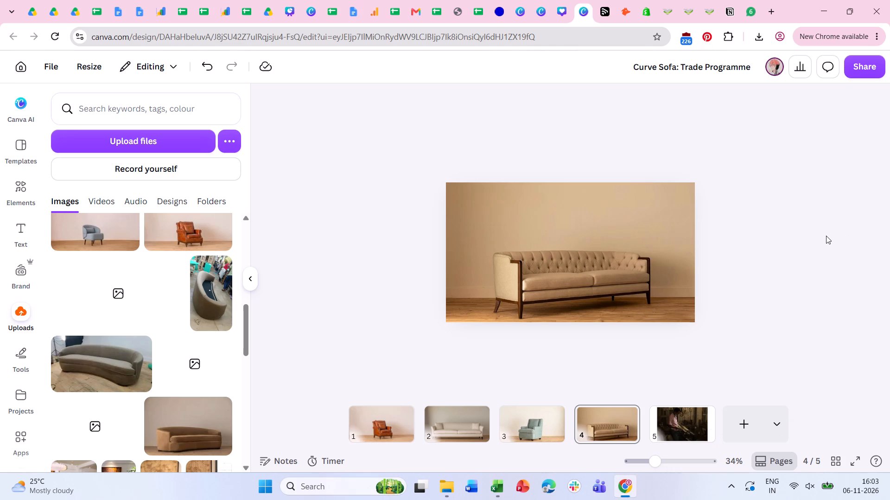
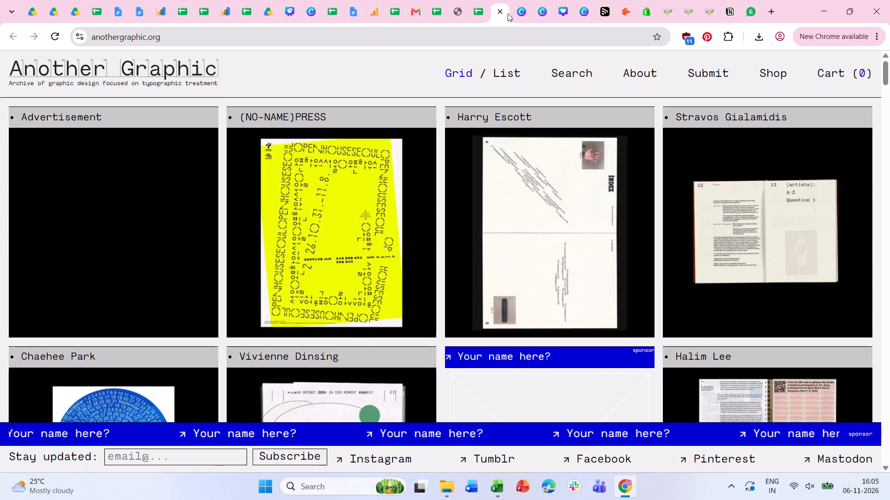
# Close the Another Graphic website tab and the untitled Instagram Story design tab.
pyautogui.click(502, 11)
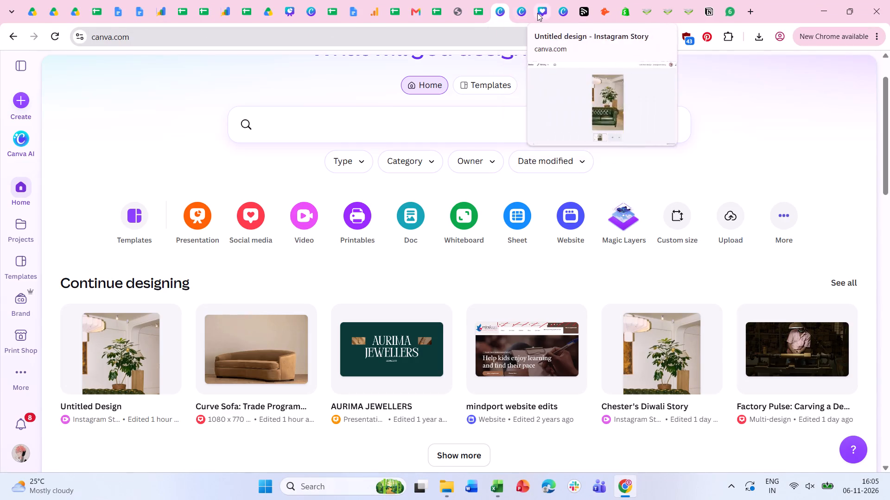
pyautogui.click(537, 13)
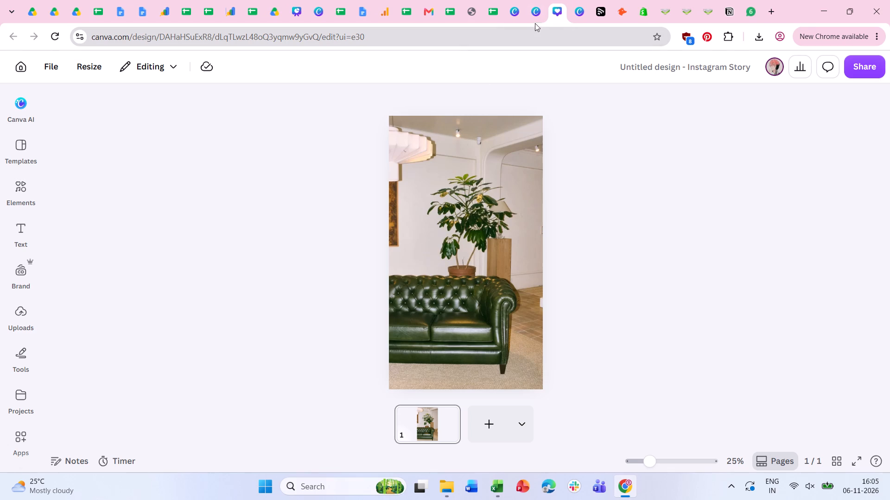
pyautogui.click(556, 12)
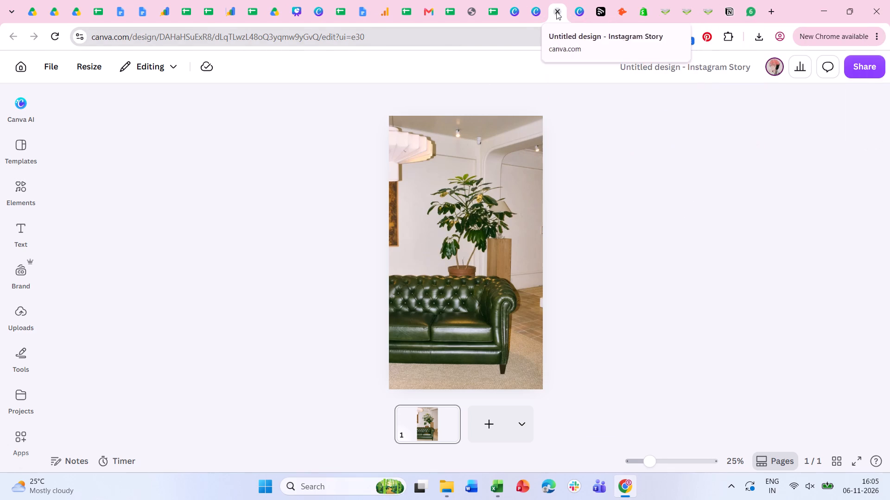
# Review the photos on pages 1 to 3 of the Curve Sofa: Trade Programme design in order.
pyautogui.click(378, 420)
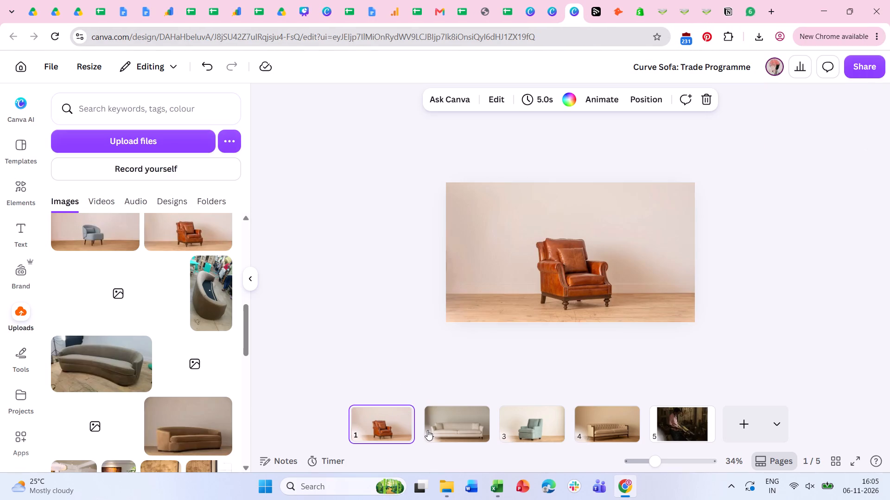
pyautogui.click(446, 428)
pyautogui.click(528, 425)
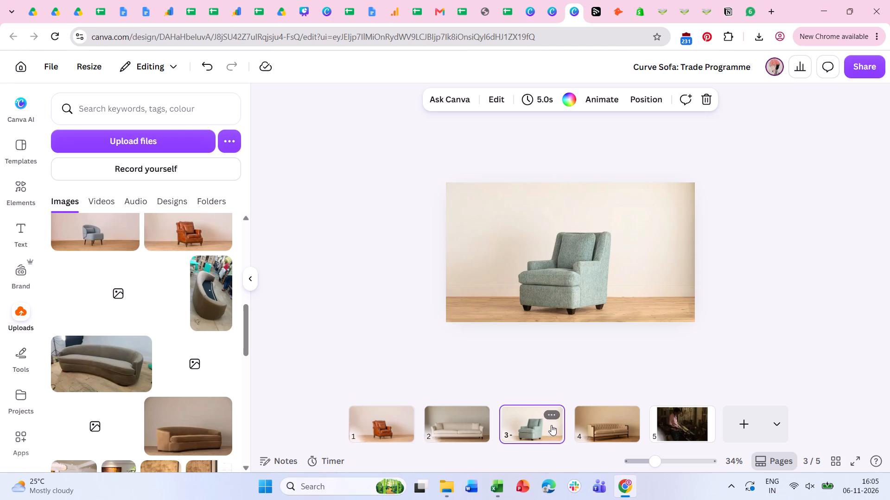
# Open page 4 to review the beige button-tufted sofa photo.
pyautogui.click(588, 425)
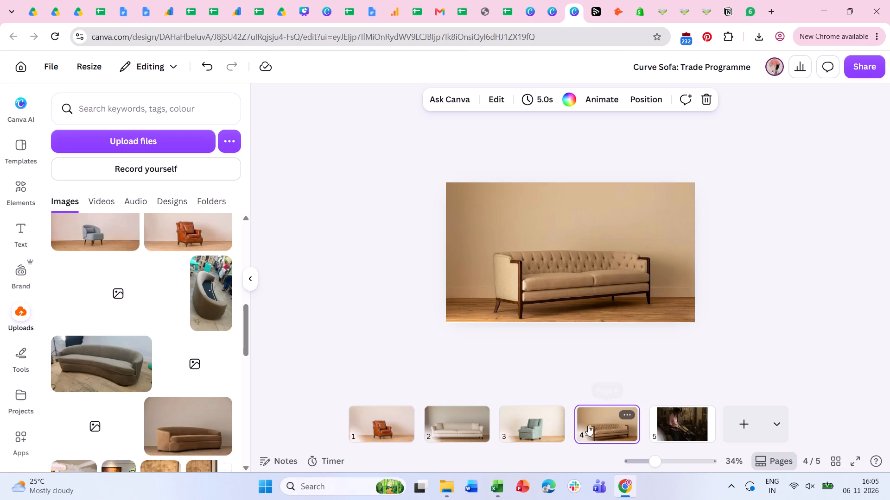
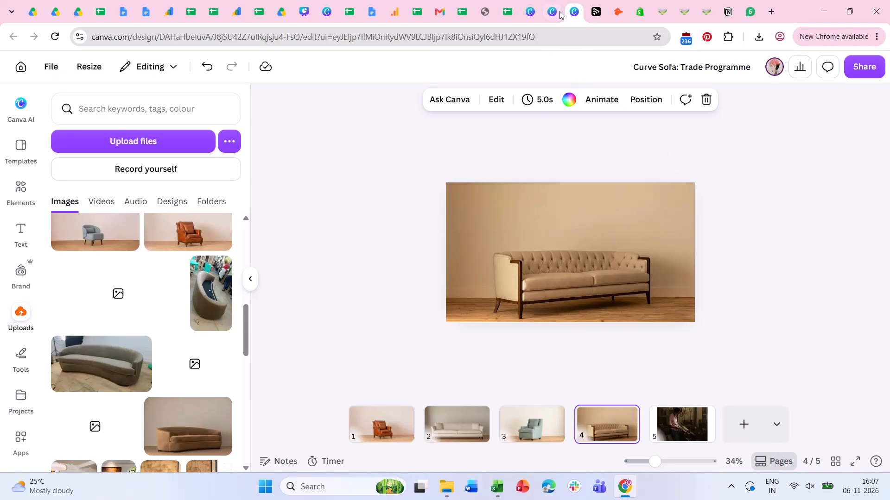
# Open pages 1, 2 and 3 in turn to review how their armchair and sofa photos are framed.
pyautogui.click(387, 431)
pyautogui.click(458, 434)
pyautogui.click(527, 438)
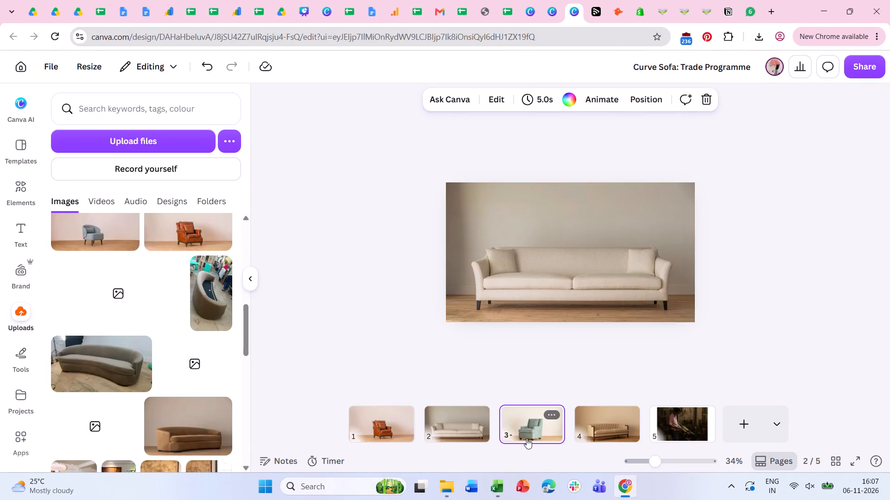
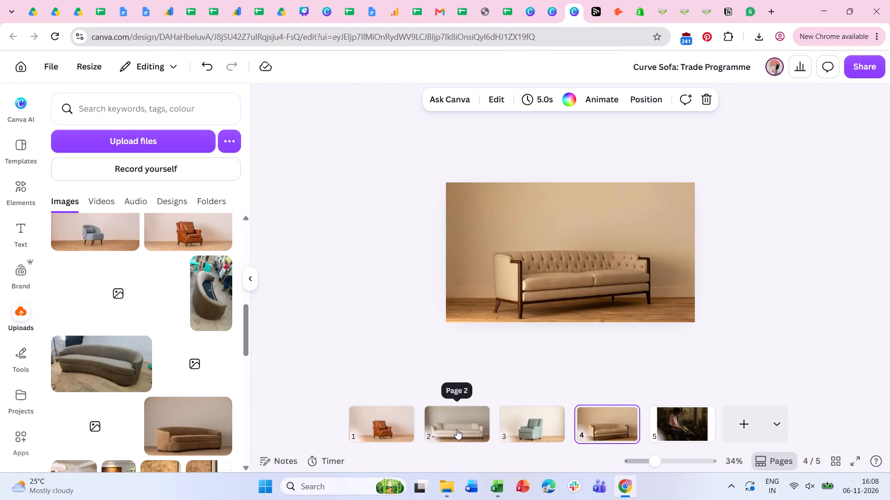
# Replace the teal armchair photo on page 3 with the uploaded photo of the grey patterned armchair.
pyautogui.click(393, 427)
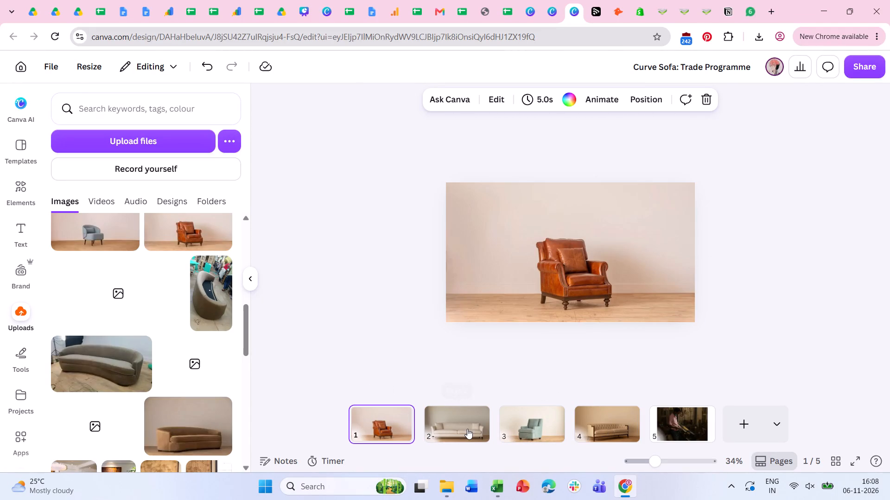
pyautogui.click(516, 418)
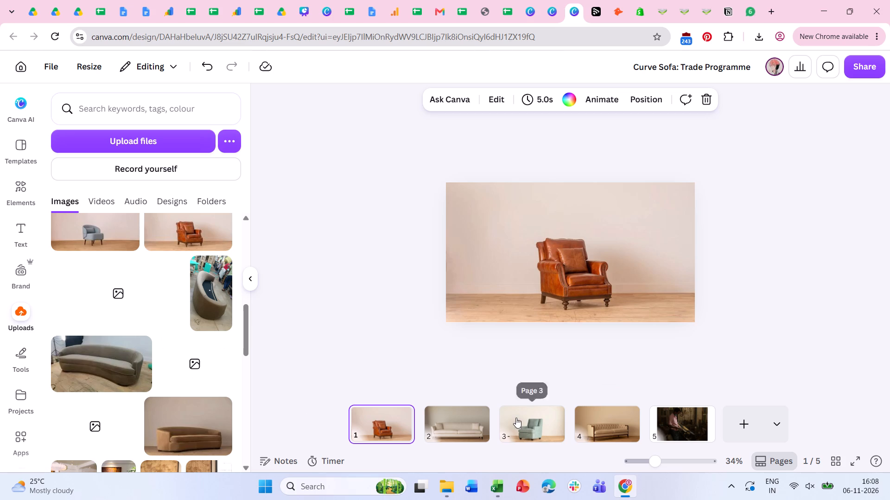
pyautogui.scroll(5, 175, 366)
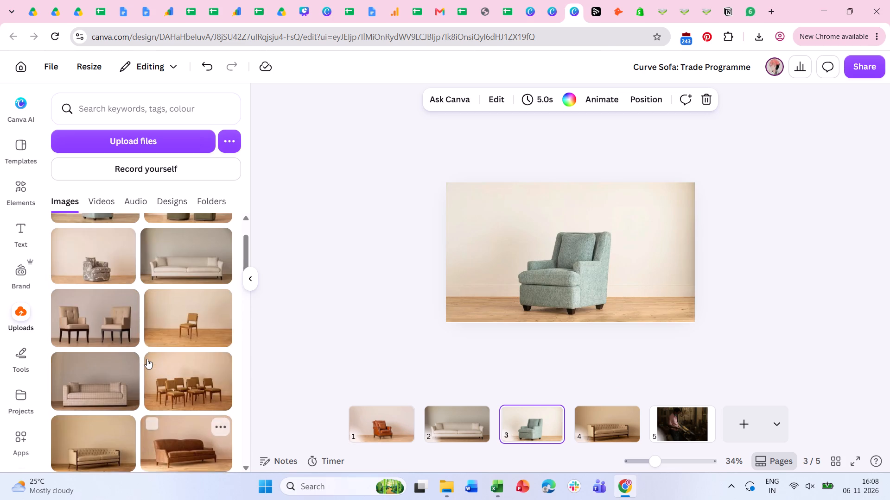
pyautogui.scroll(2, 147, 359)
pyautogui.moveTo(104, 335); pyautogui.dragTo(446, 275)
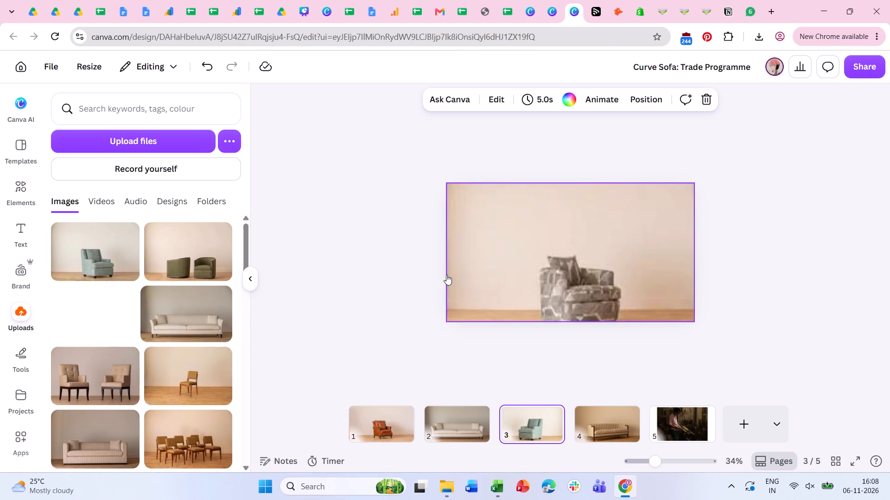
pyautogui.click(545, 262)
pyautogui.click(754, 225)
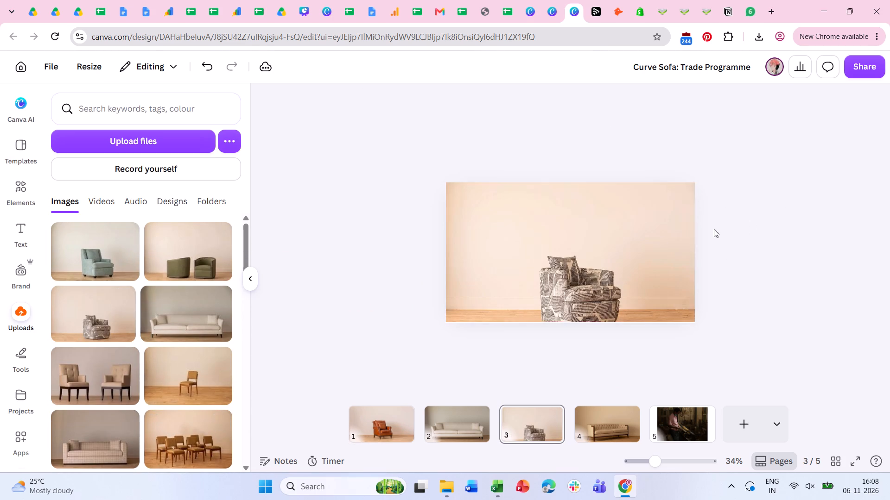
# Shift the patterned armchair photo upward within its crop on page 3 to include the whole chair base and more floor.
pyautogui.click(631, 239)
pyautogui.click(612, 96)
pyautogui.moveTo(612, 234); pyautogui.dragTo(614, 165)
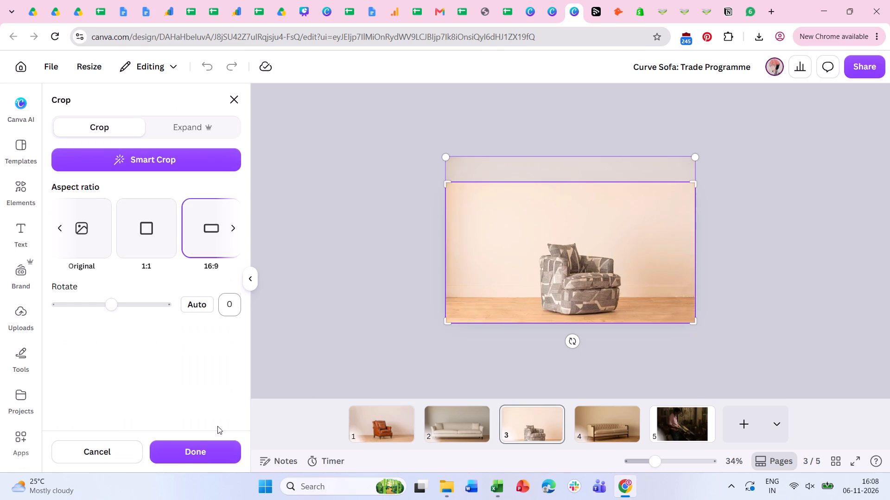
pyautogui.click(198, 445)
pyautogui.click(808, 333)
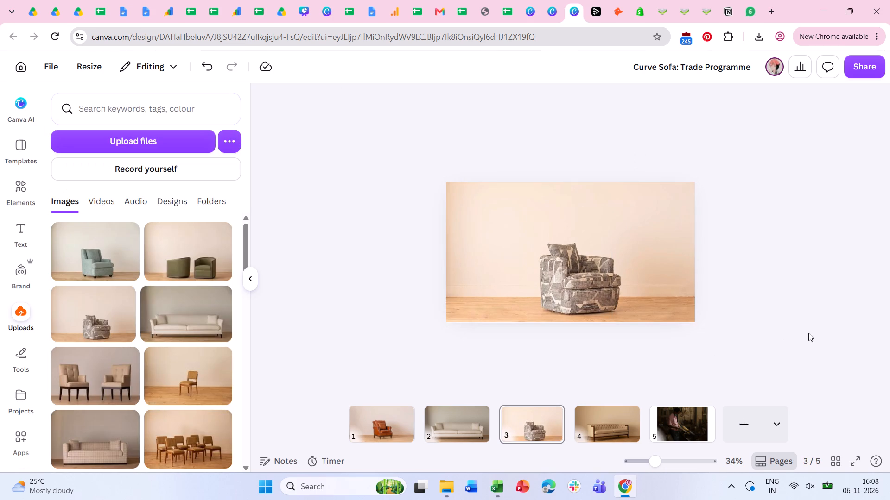
# Recrop the tufted sofa photo on page 4, enlarging it slightly within the frame and centring the sofa.
pyautogui.click(394, 436)
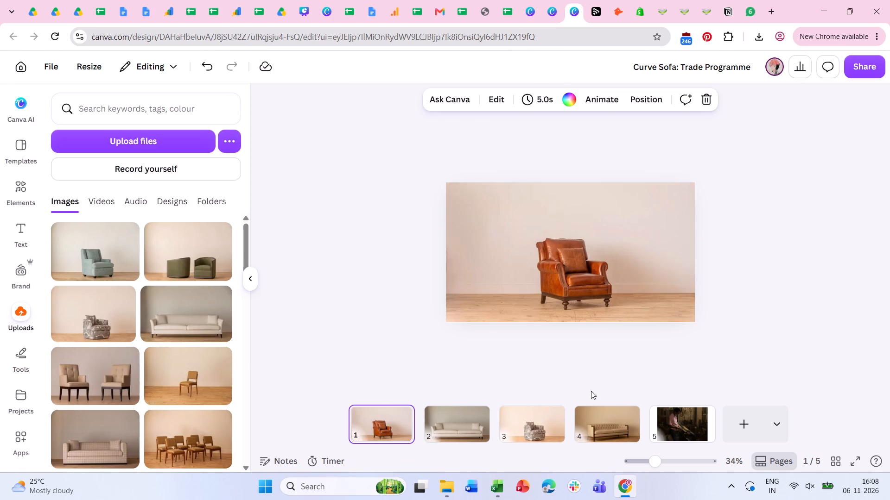
pyautogui.click(470, 417)
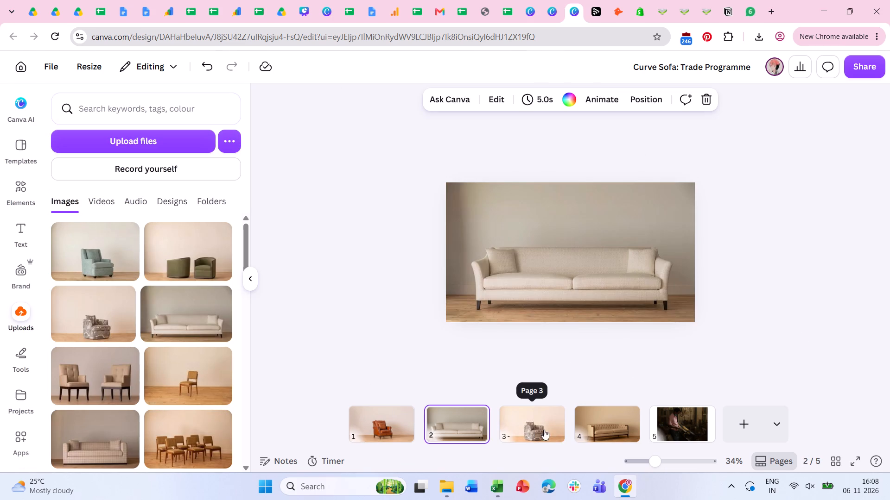
pyautogui.click(596, 428)
pyautogui.click(562, 288)
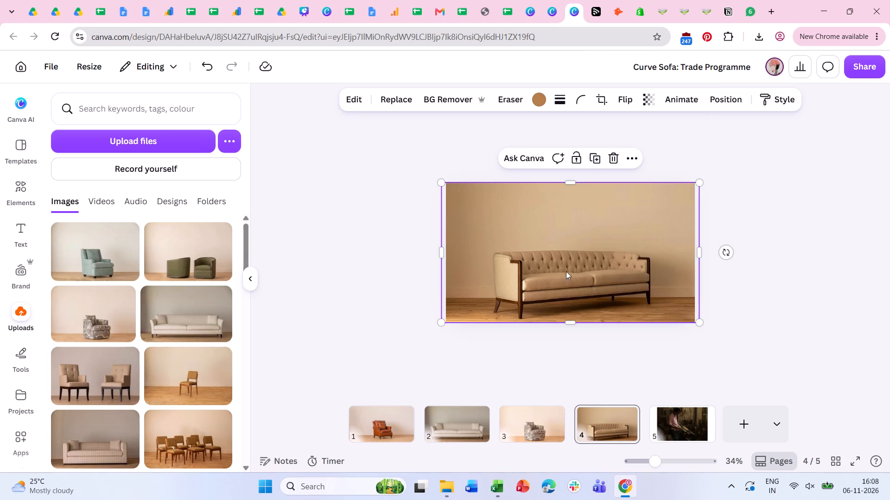
pyautogui.click(599, 101)
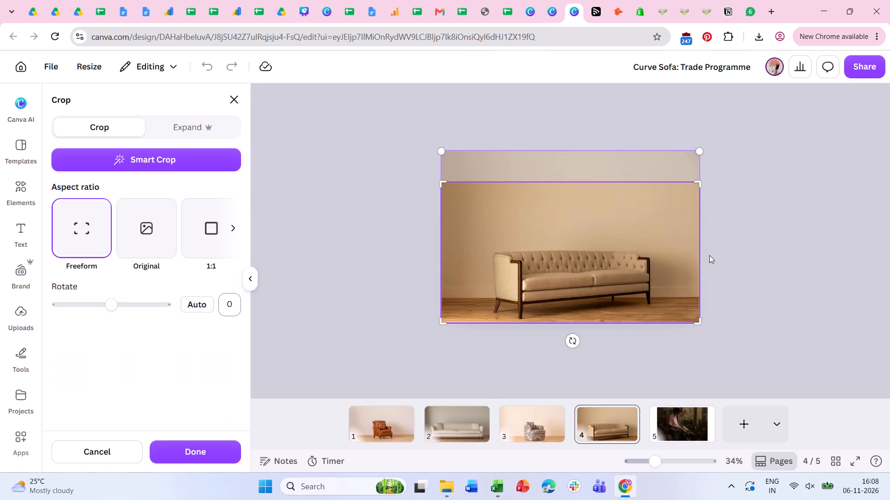
pyautogui.moveTo(439, 152); pyautogui.dragTo(426, 125)
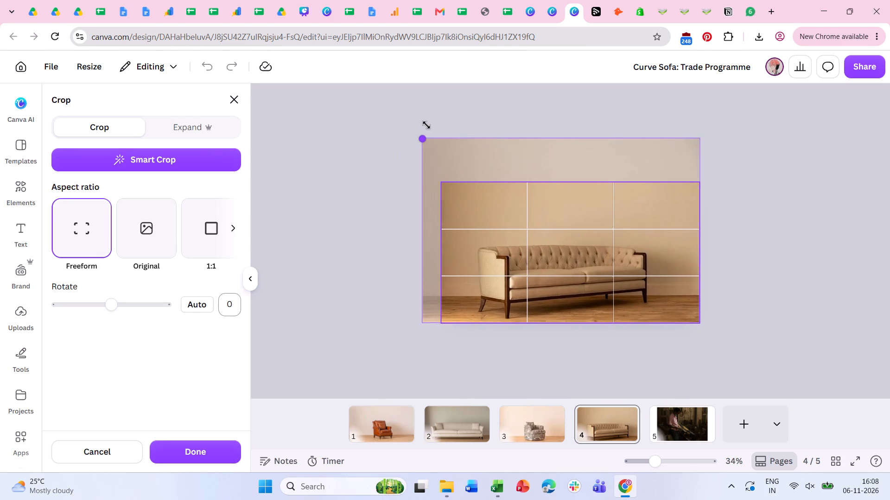
pyautogui.moveTo(426, 125); pyautogui.dragTo(420, 112)
pyautogui.moveTo(620, 231); pyautogui.dragTo(643, 225)
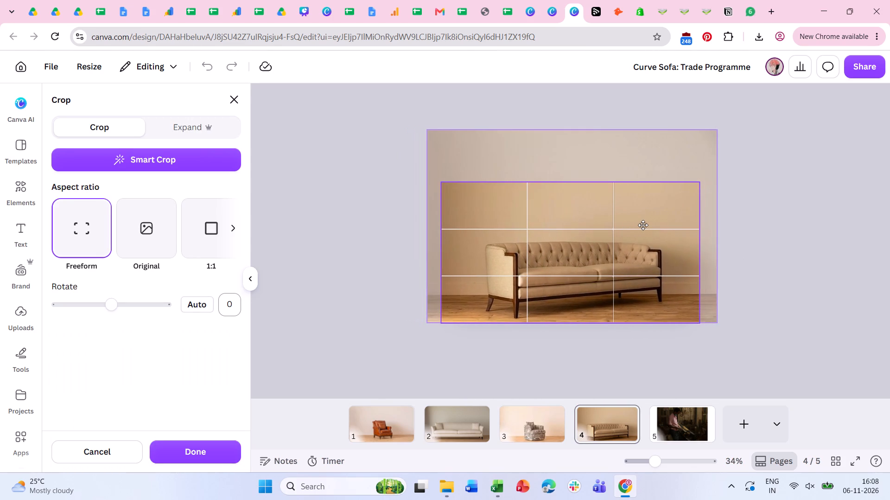
pyautogui.moveTo(643, 225); pyautogui.dragTo(642, 225)
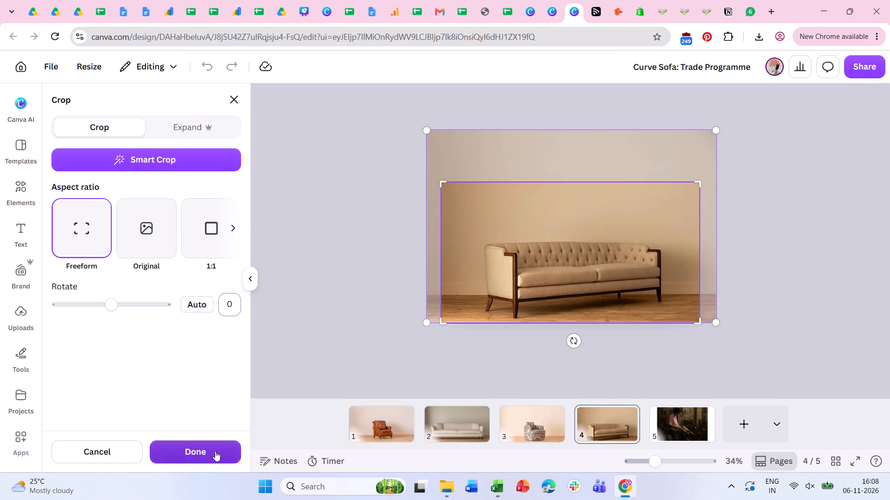
pyautogui.click(215, 451)
pyautogui.click(348, 318)
# Raise the white balance temperature of the cream sofa photo on page 2 to give it a warmer tone.
pyautogui.click(474, 437)
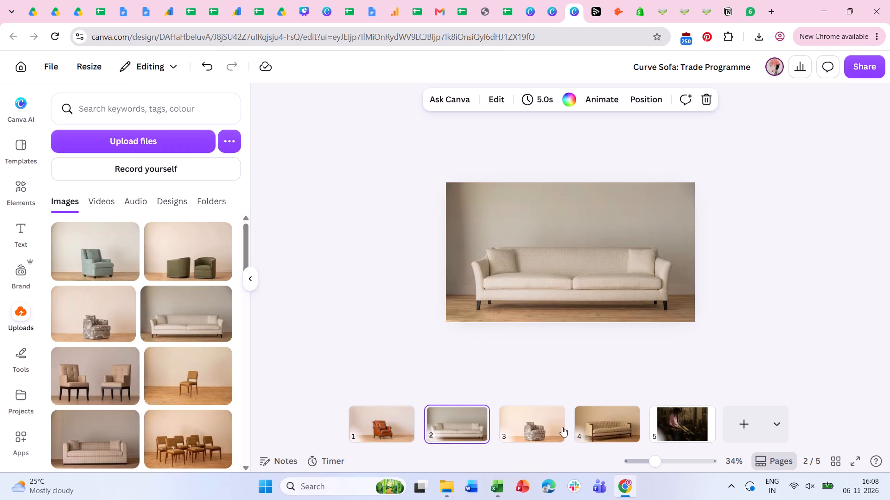
pyautogui.click(591, 425)
pyautogui.click(470, 420)
pyautogui.click(496, 103)
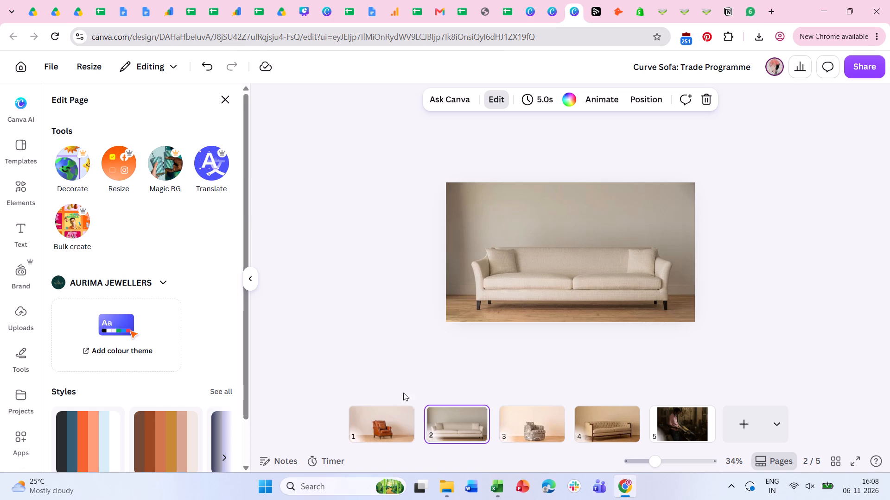
pyautogui.click(533, 278)
pyautogui.click(361, 100)
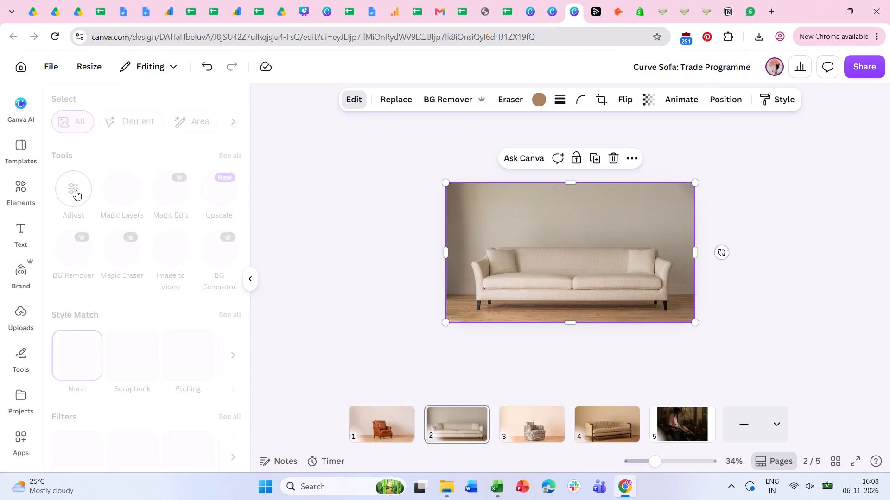
pyautogui.click(76, 191)
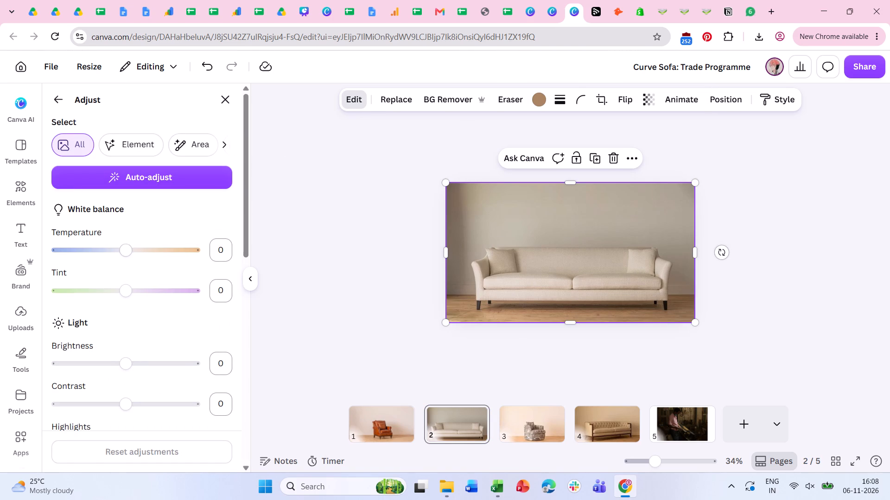
pyautogui.moveTo(126, 250); pyautogui.dragTo(146, 249)
# Adjust the tufted sofa photo on page 4 to temperature -21 and brightness 9.
pyautogui.click(529, 418)
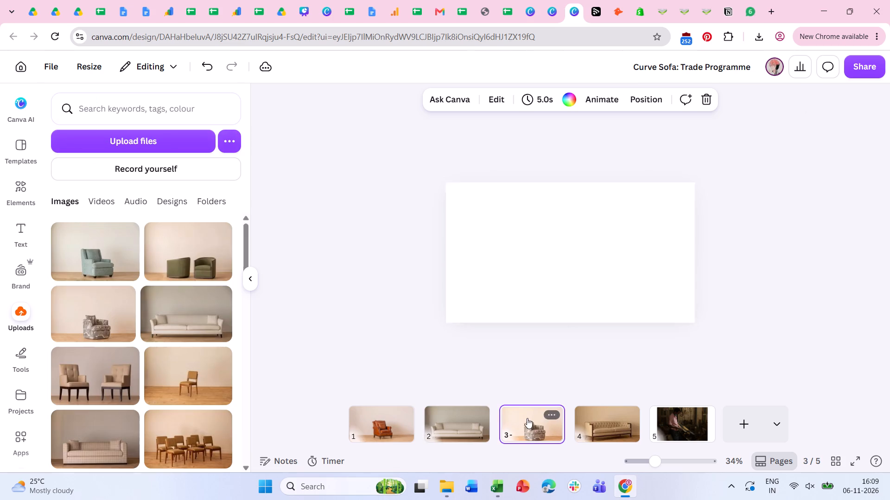
pyautogui.click(381, 429)
pyautogui.click(419, 427)
pyautogui.click(456, 428)
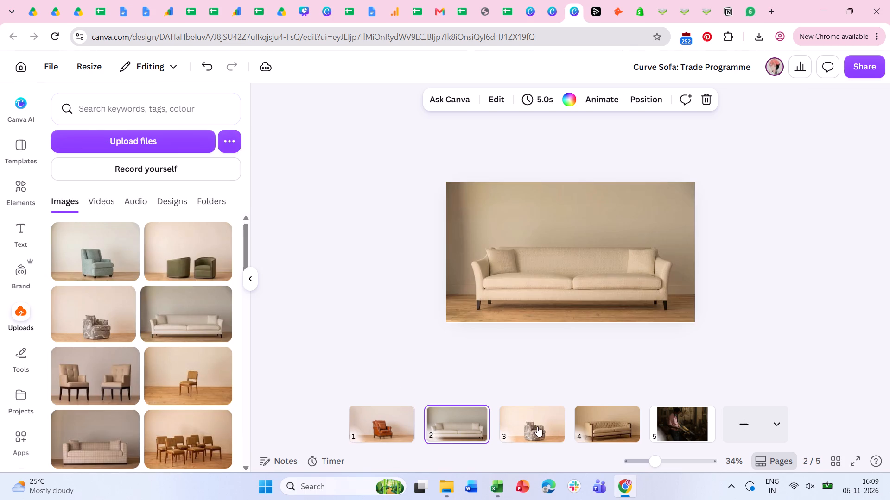
pyautogui.click(537, 426)
pyautogui.click(590, 425)
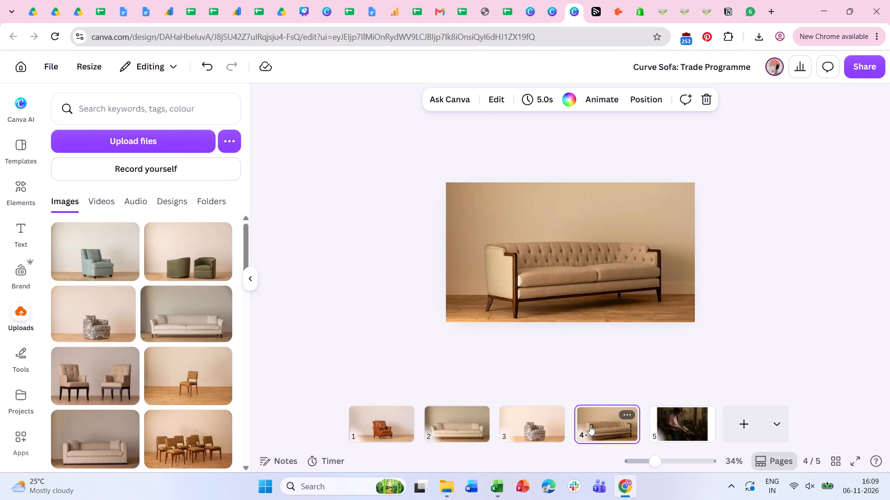
pyautogui.click(520, 251)
pyautogui.click(362, 101)
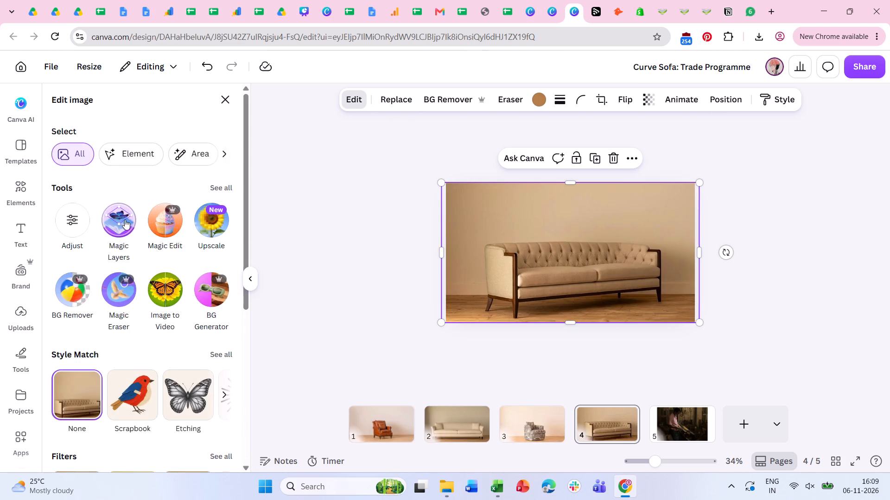
pyautogui.click(62, 221)
pyautogui.moveTo(122, 253); pyautogui.dragTo(114, 254)
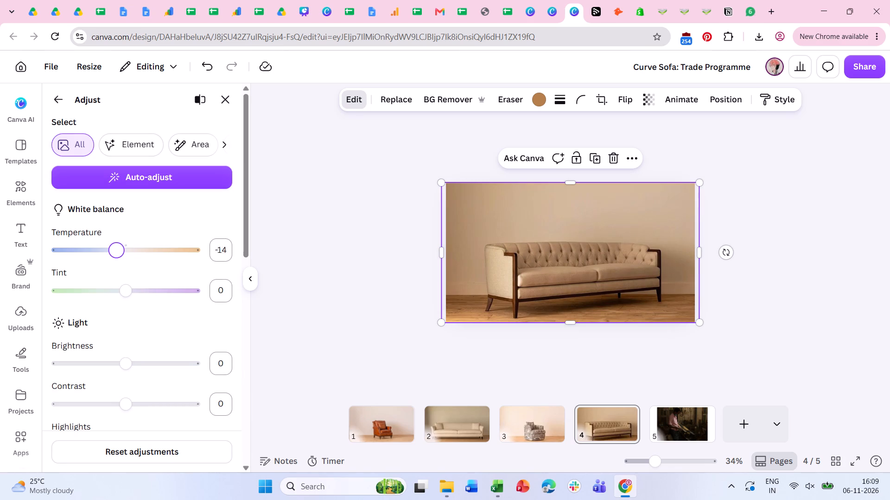
pyautogui.moveTo(114, 254); pyautogui.dragTo(44, 258)
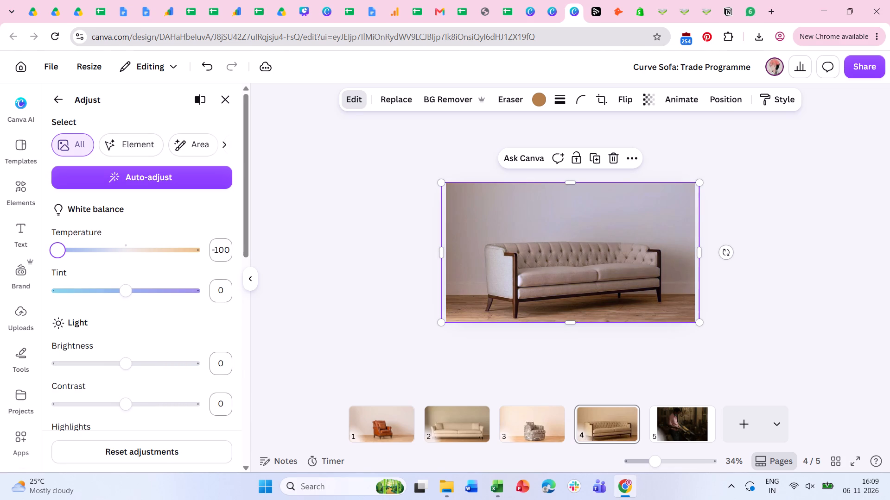
pyautogui.moveTo(44, 258); pyautogui.dragTo(112, 256)
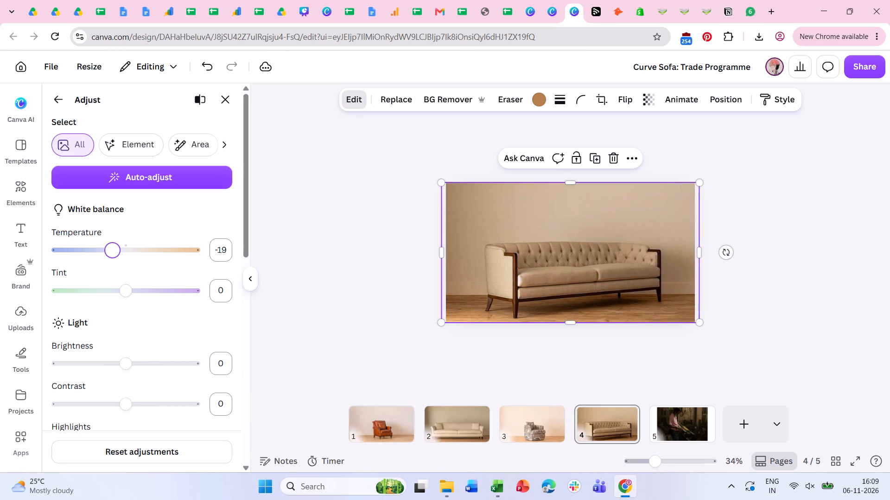
pyautogui.moveTo(112, 256); pyautogui.dragTo(111, 256)
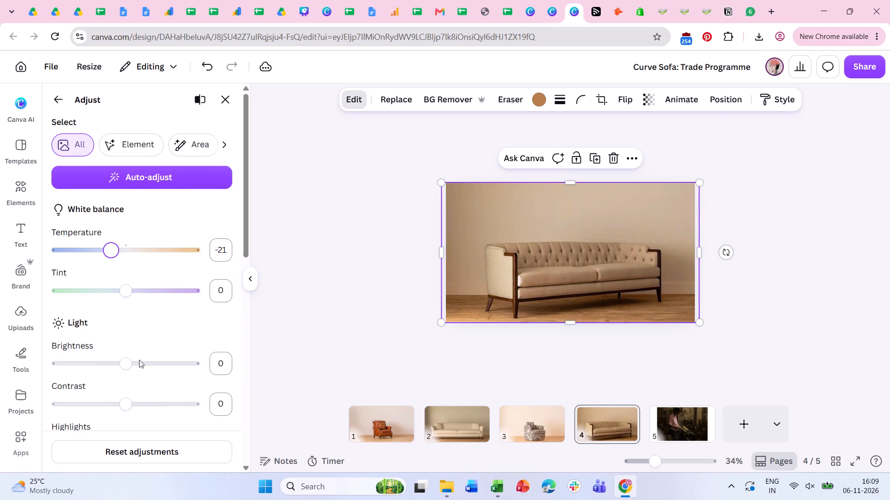
pyautogui.click(128, 362)
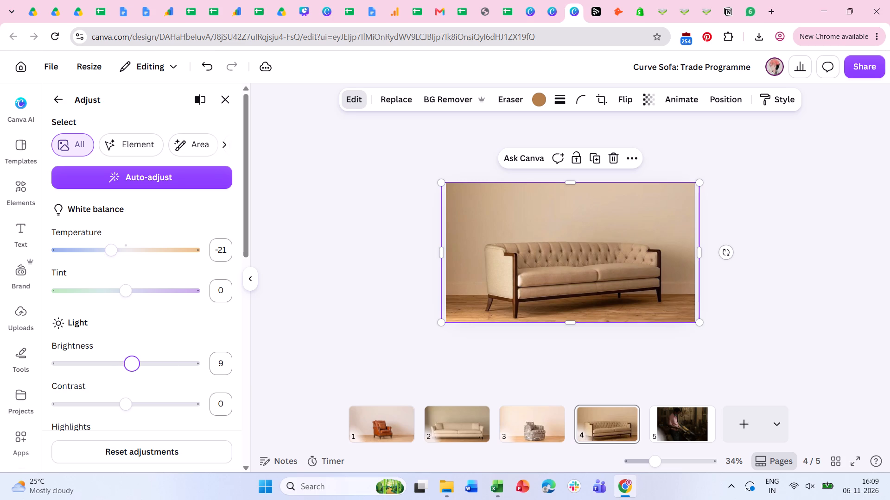
pyautogui.click(436, 412)
pyautogui.click(589, 419)
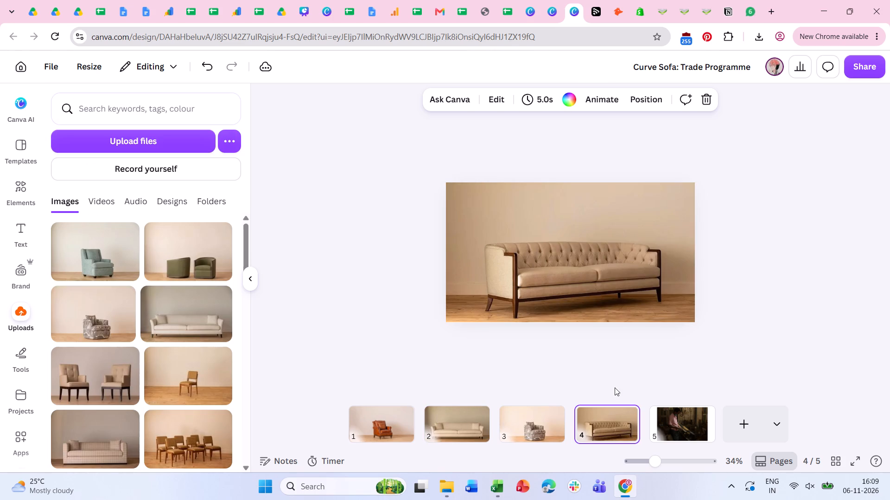
pyautogui.doubleClick(787, 288)
# Delete page 5 with the dark photo.
pyautogui.click(686, 428)
pyautogui.press('BackSpace')
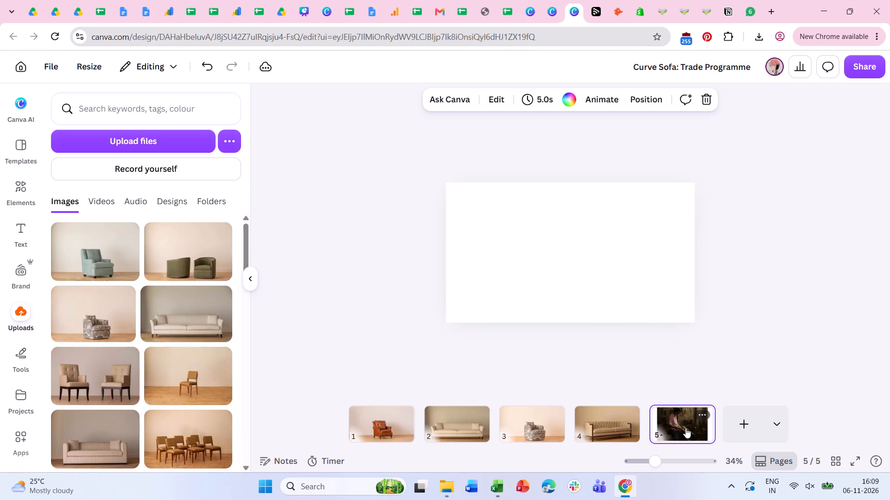
pyautogui.click(740, 276)
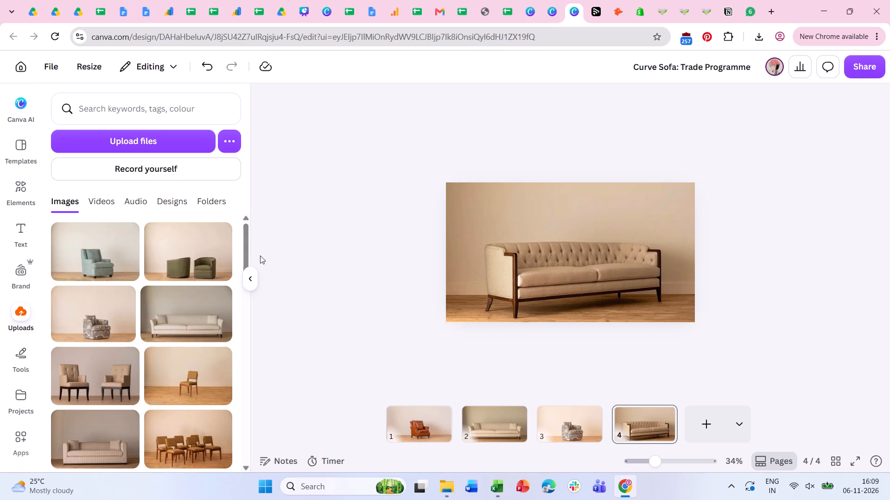
# Duplicate page 1 with the brown leather armchair.
pyautogui.moveTo(244, 244); pyautogui.dragTo(242, 294)
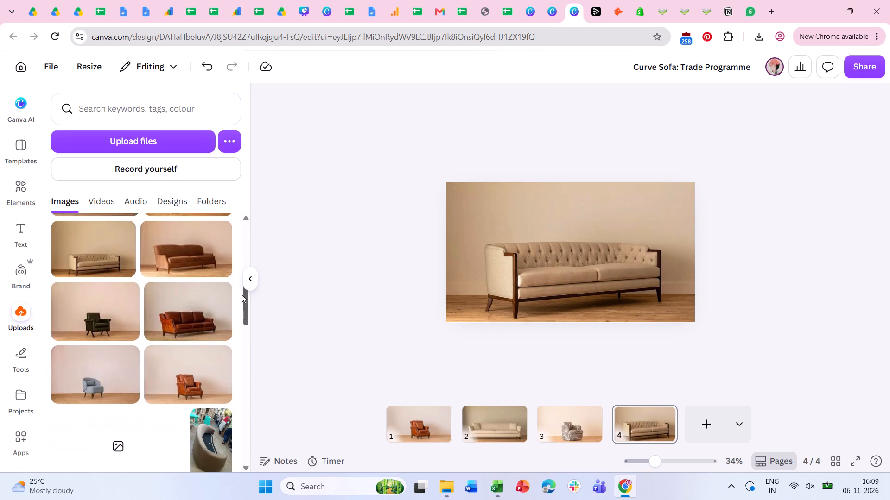
pyautogui.moveTo(242, 294); pyautogui.dragTo(237, 331)
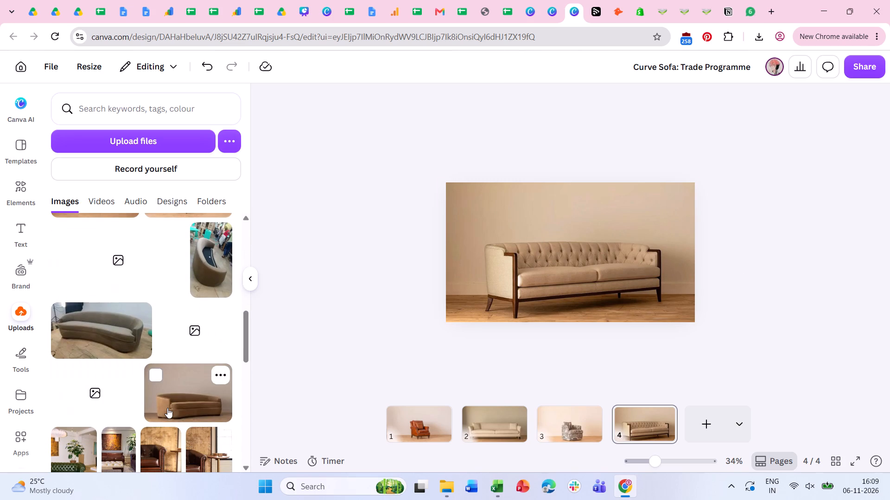
pyautogui.click(436, 436)
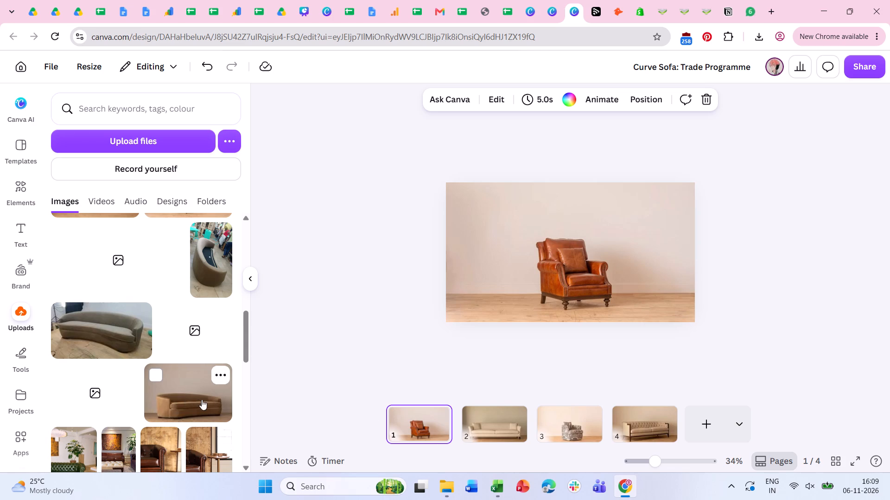
pyautogui.hotkey('ctrl', 'd')
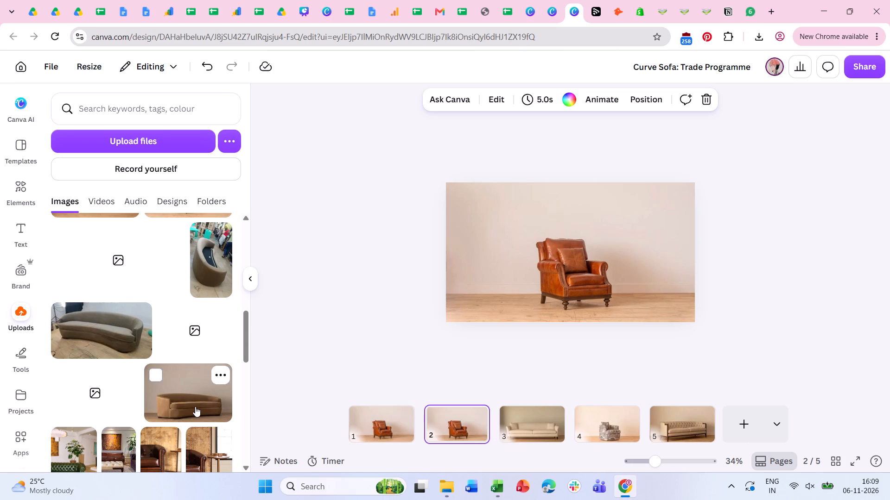
# Replace the brown leather armchair on page 1 with the uploaded brown curved sofa photo, filling the page.
pyautogui.click(378, 424)
pyautogui.moveTo(210, 401); pyautogui.dragTo(462, 276)
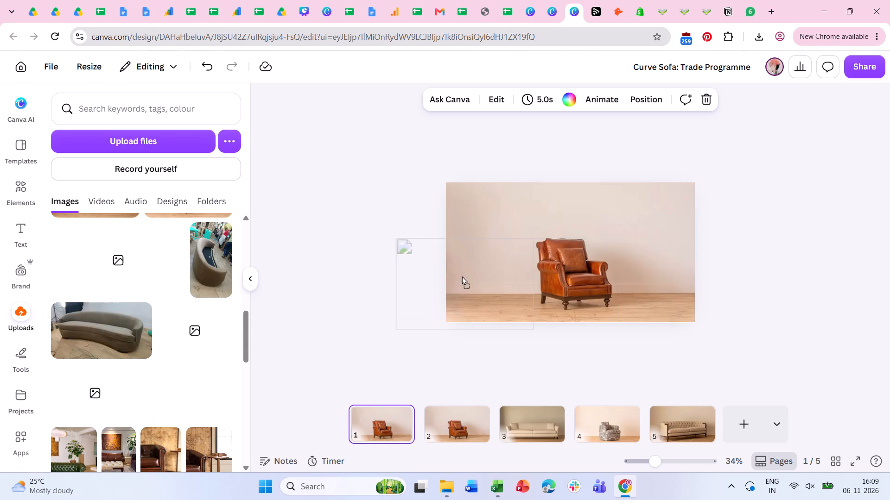
pyautogui.moveTo(462, 276); pyautogui.dragTo(451, 278)
# Reposition the curved sofa photo within its crop on page 1 so the whole sofa and its feet show.
pyautogui.click(546, 313)
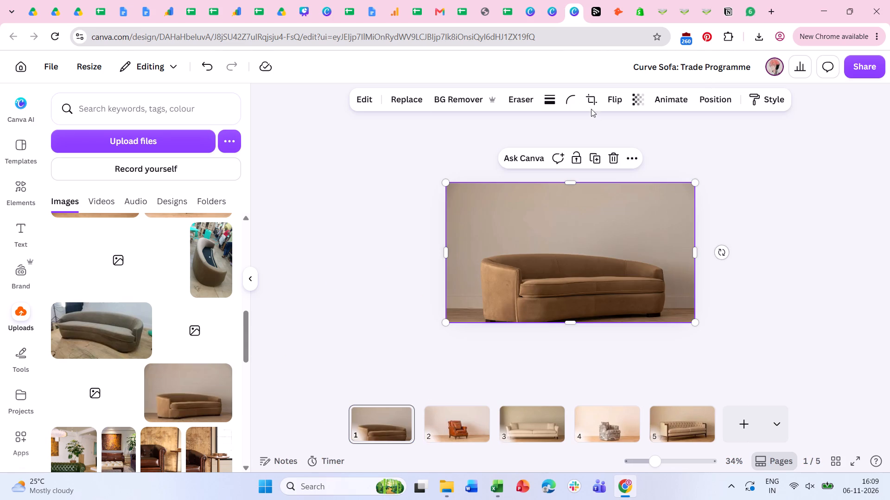
pyautogui.click(591, 105)
pyautogui.moveTo(587, 252); pyautogui.dragTo(585, 168)
pyautogui.click(210, 448)
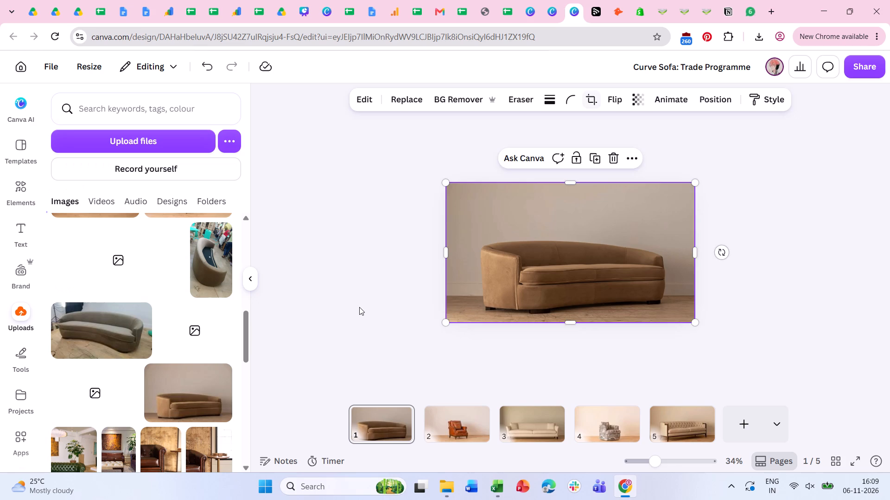
pyautogui.click(359, 307)
# Set the brightness of the curved sofa photo on page 1 to 20.
pyautogui.click(517, 243)
pyautogui.click(360, 94)
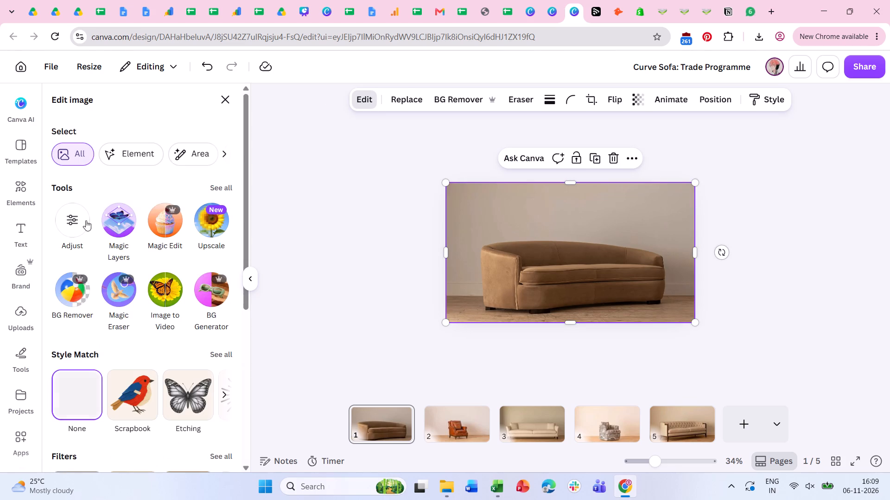
pyautogui.click(81, 223)
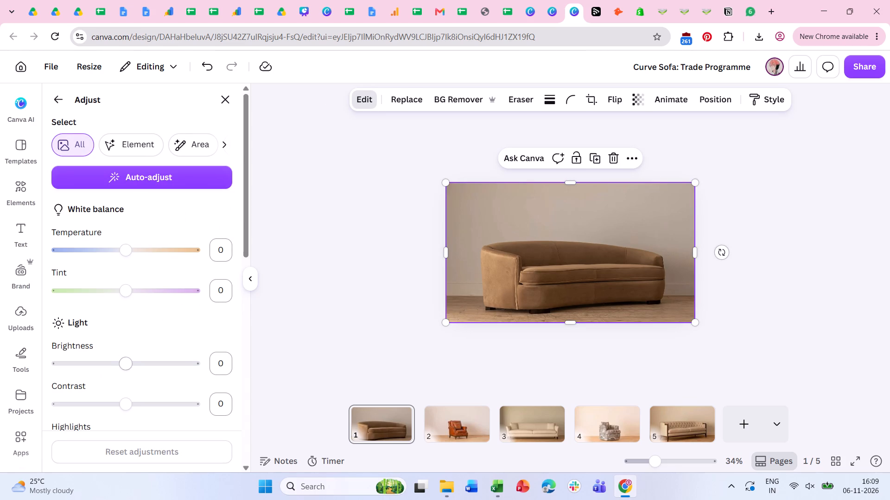
pyautogui.moveTo(127, 361); pyautogui.dragTo(139, 361)
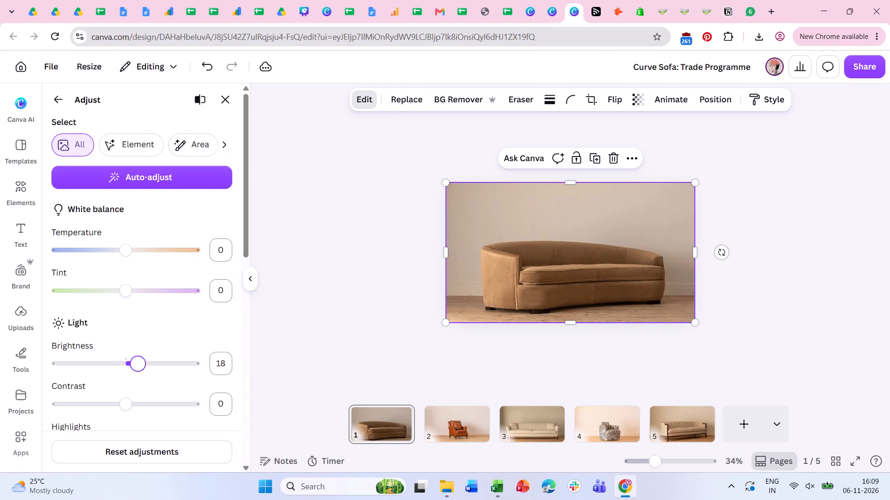
pyautogui.moveTo(139, 361); pyautogui.dragTo(140, 361)
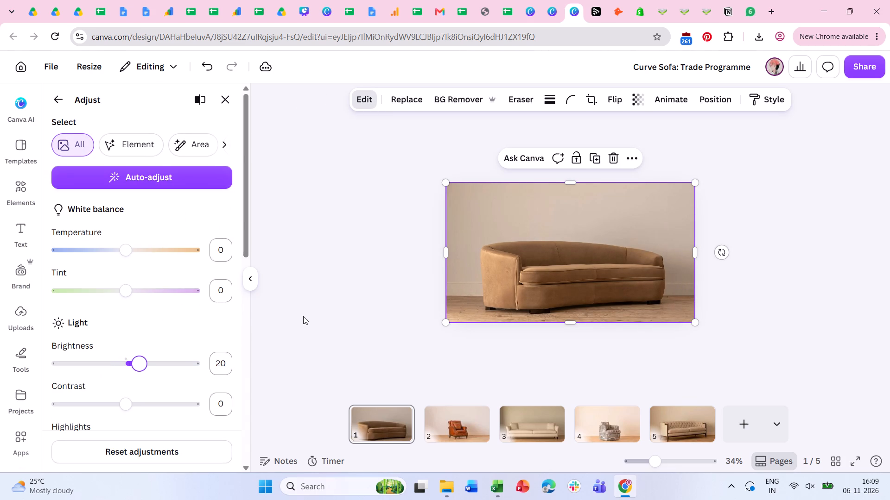
pyautogui.doubleClick(303, 316)
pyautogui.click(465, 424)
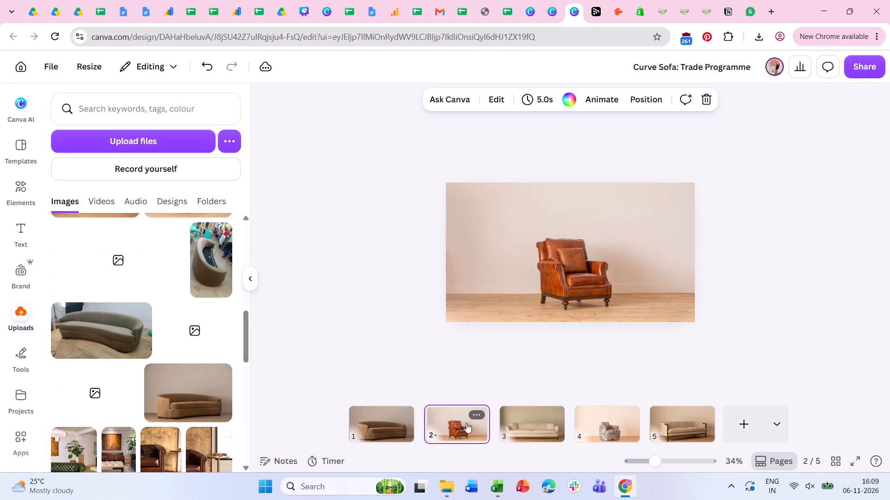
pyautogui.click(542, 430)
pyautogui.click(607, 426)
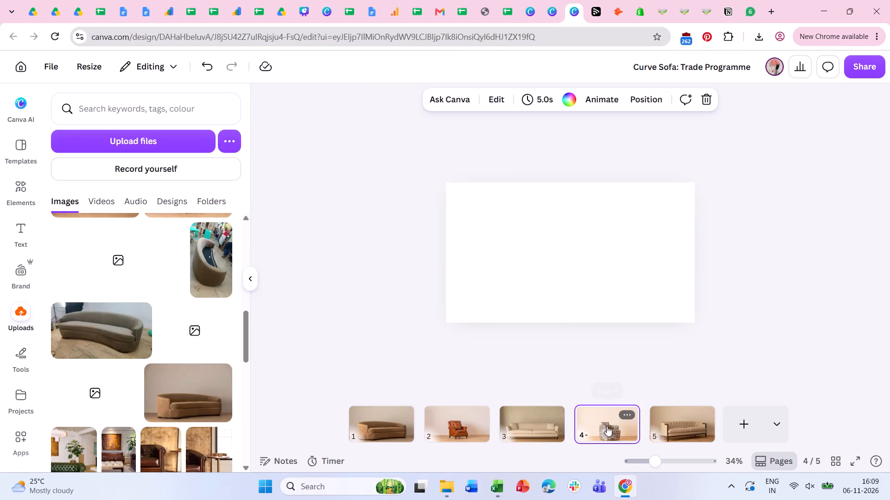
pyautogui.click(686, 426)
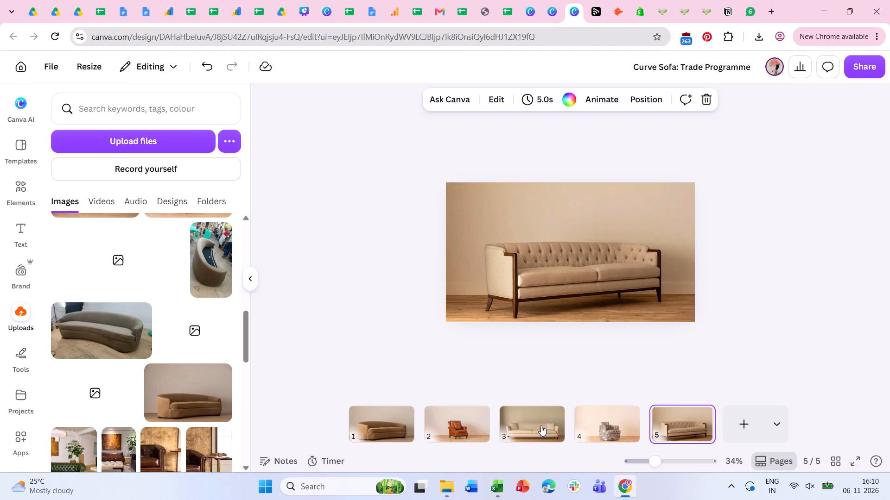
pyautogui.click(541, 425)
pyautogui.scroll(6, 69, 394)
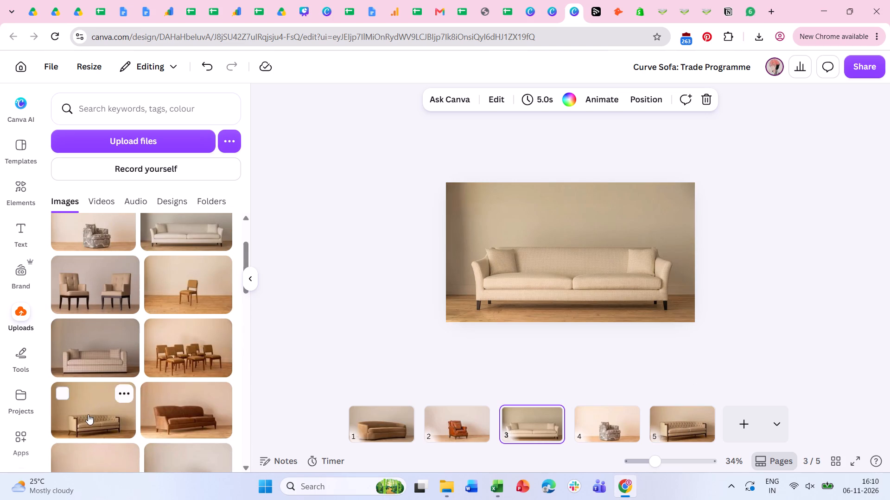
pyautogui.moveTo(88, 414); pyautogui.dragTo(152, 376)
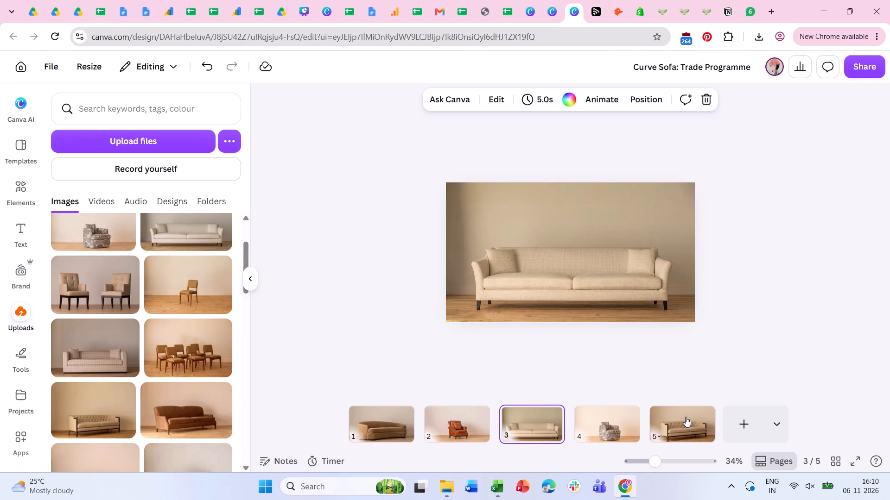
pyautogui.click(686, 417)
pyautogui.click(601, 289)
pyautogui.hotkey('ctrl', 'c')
# Delete the cream sofa photo on page 3 and remove the emptied page.
pyautogui.click(521, 420)
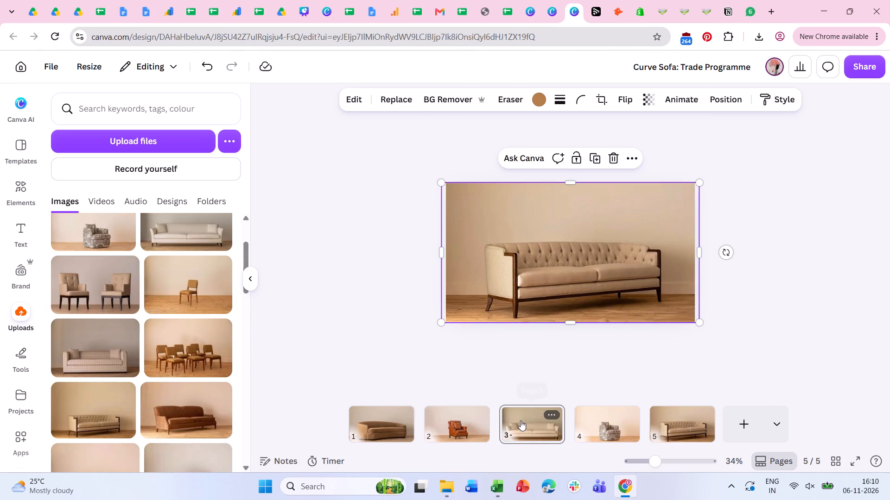
pyautogui.click(575, 282)
pyautogui.press('BackSpace')
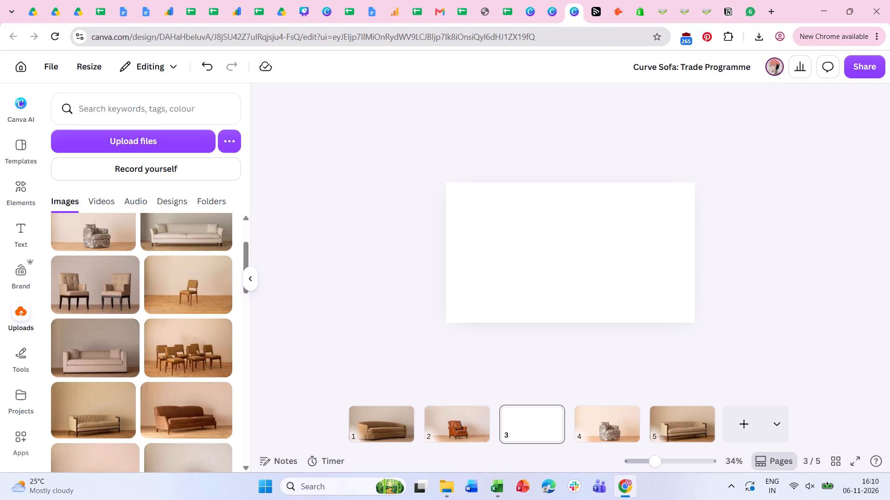
pyautogui.click(522, 434)
pyautogui.press('BackSpace')
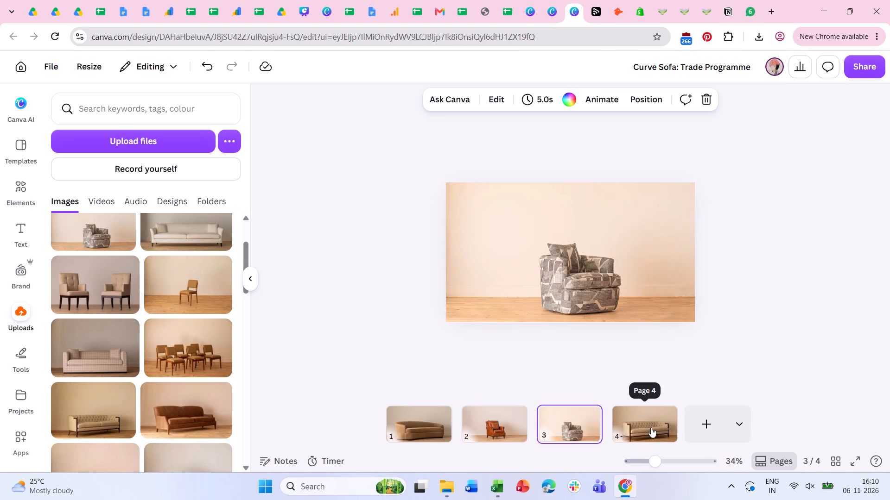
# Move the tufted sofa page ahead of the patterned armchair page so it becomes page 3.
pyautogui.moveTo(634, 426); pyautogui.dragTo(540, 424)
pyautogui.click(808, 310)
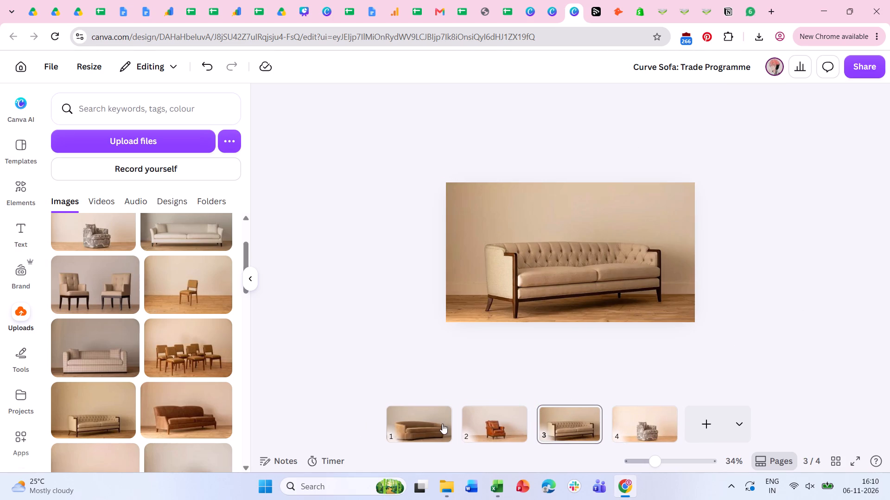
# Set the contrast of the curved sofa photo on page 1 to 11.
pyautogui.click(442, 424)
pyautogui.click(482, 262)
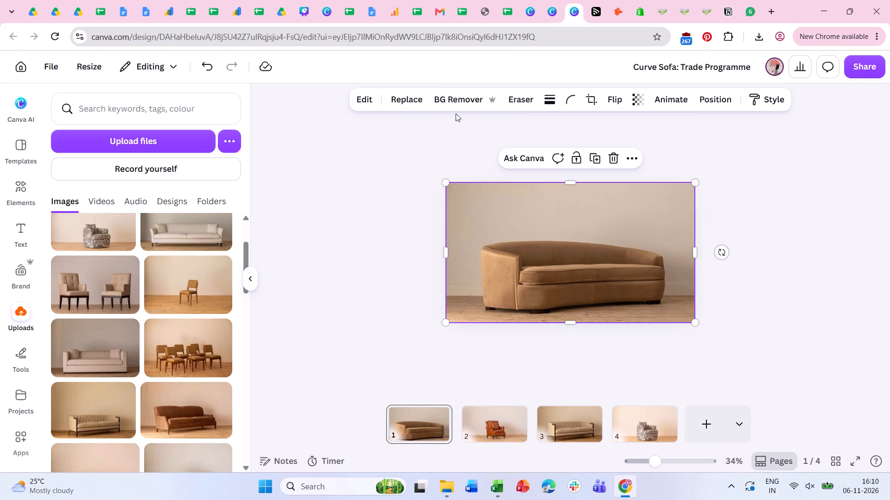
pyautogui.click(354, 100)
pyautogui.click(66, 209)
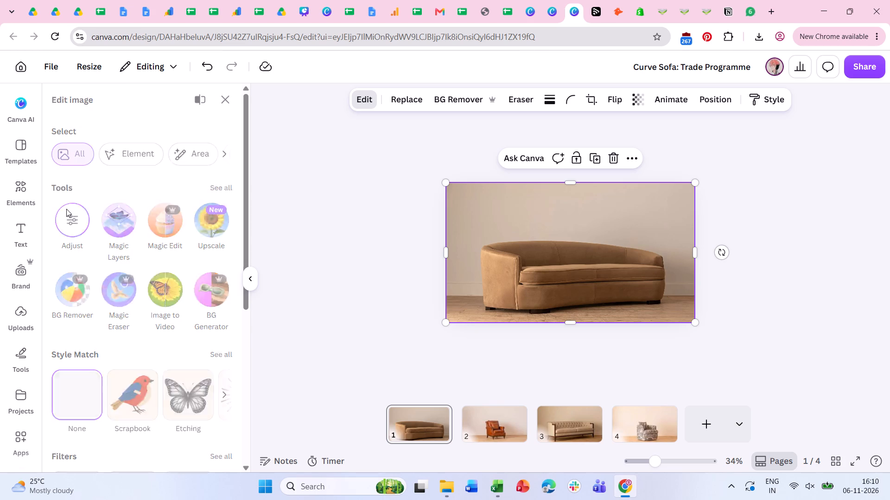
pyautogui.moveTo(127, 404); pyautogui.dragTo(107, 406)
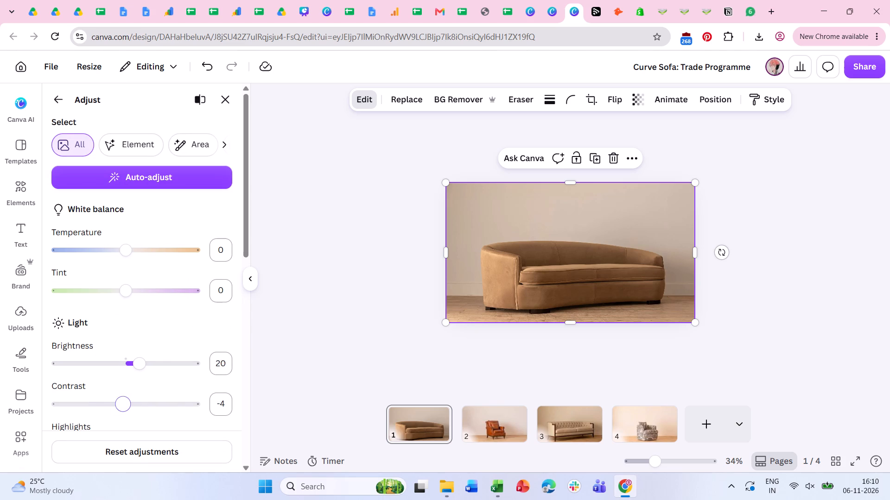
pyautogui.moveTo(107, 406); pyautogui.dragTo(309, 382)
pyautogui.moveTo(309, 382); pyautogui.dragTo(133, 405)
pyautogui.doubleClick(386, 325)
# Set the contrast of the curved sofa photo on page 1 to 6, comparing much stronger and weaker contrast first.
pyautogui.click(564, 286)
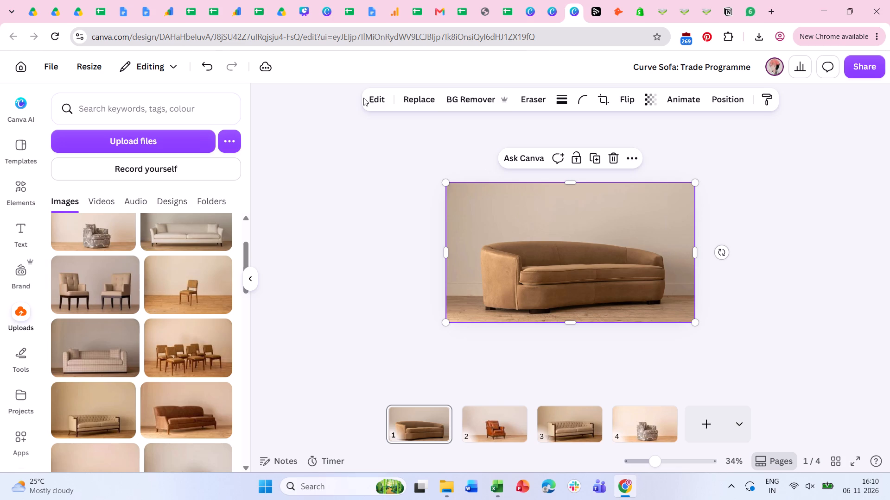
pyautogui.click(373, 98)
pyautogui.click(70, 219)
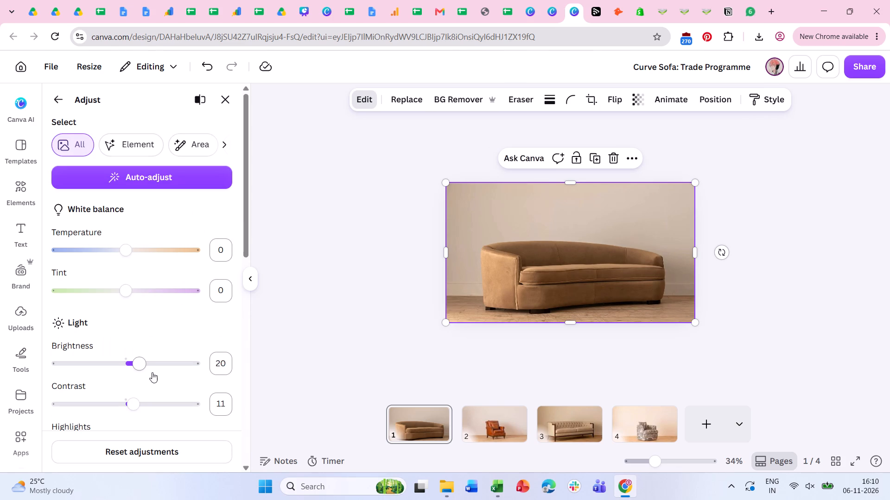
pyautogui.moveTo(134, 406); pyautogui.dragTo(221, 403)
pyautogui.moveTo(190, 405); pyautogui.dragTo(40, 416)
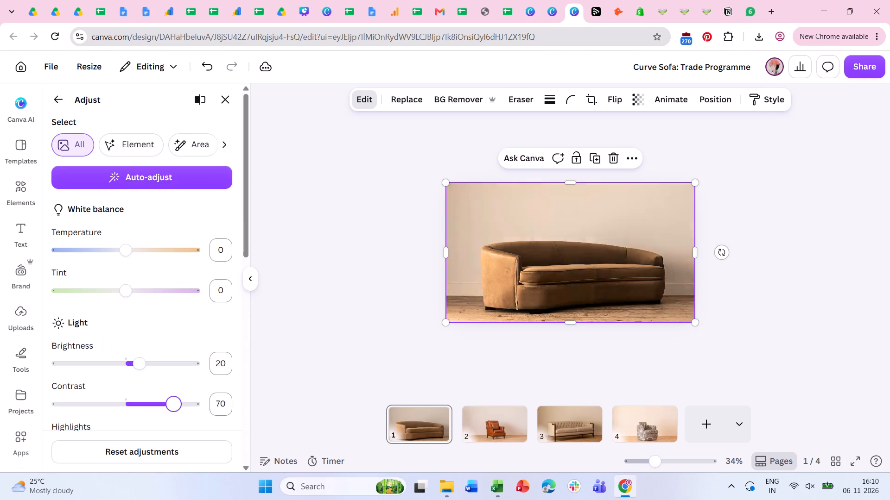
pyautogui.moveTo(40, 416); pyautogui.dragTo(131, 404)
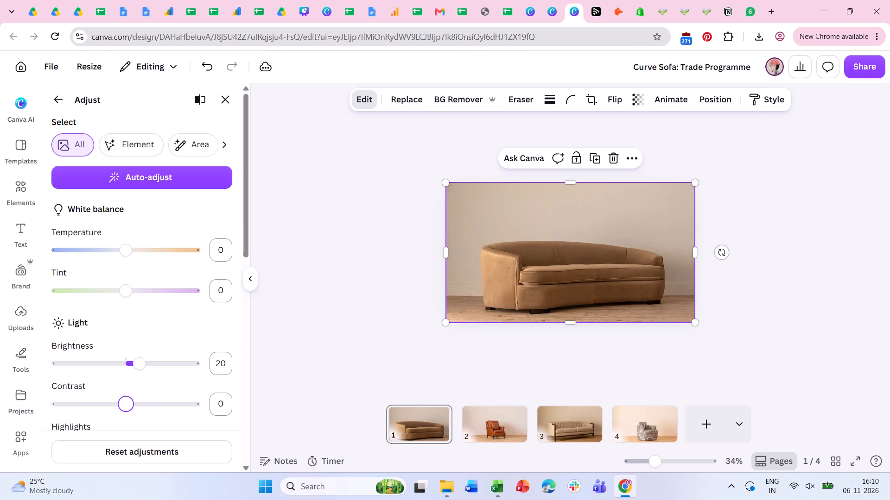
pyautogui.moveTo(131, 404); pyautogui.dragTo(130, 404)
# Adjust the curved sofa photo on page 1 to whites 10, vibrance 6 and saturation 0.
pyautogui.scroll(-6, 244, 333)
pyautogui.scroll(1, 242, 334)
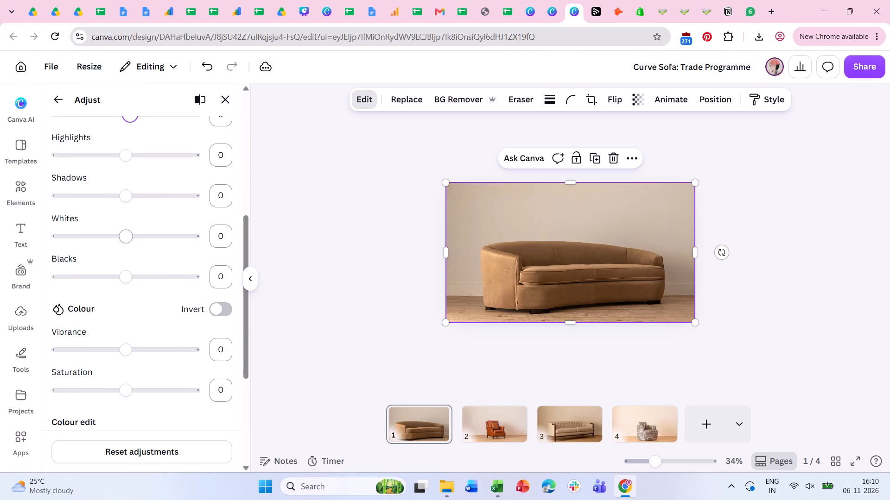
pyautogui.moveTo(128, 236); pyautogui.dragTo(133, 242)
pyautogui.moveTo(121, 353); pyautogui.dragTo(126, 350)
pyautogui.moveTo(126, 350); pyautogui.dragTo(130, 350)
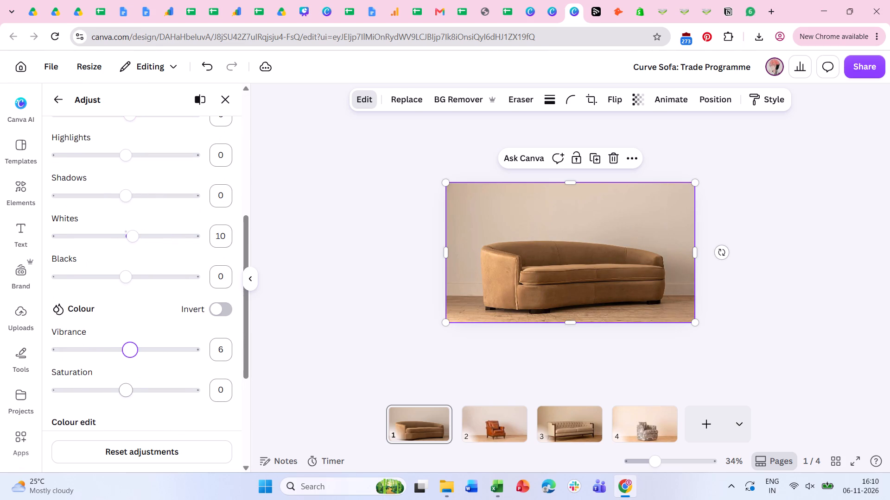
pyautogui.click(125, 389)
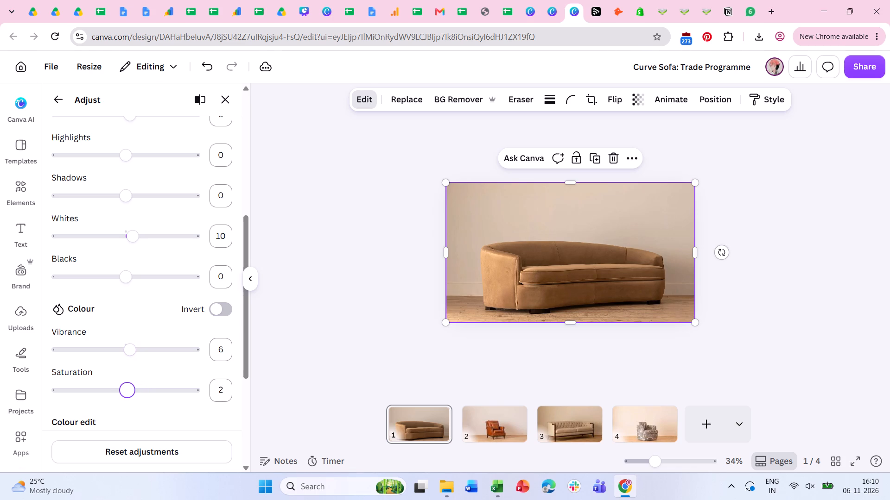
pyautogui.click(128, 392)
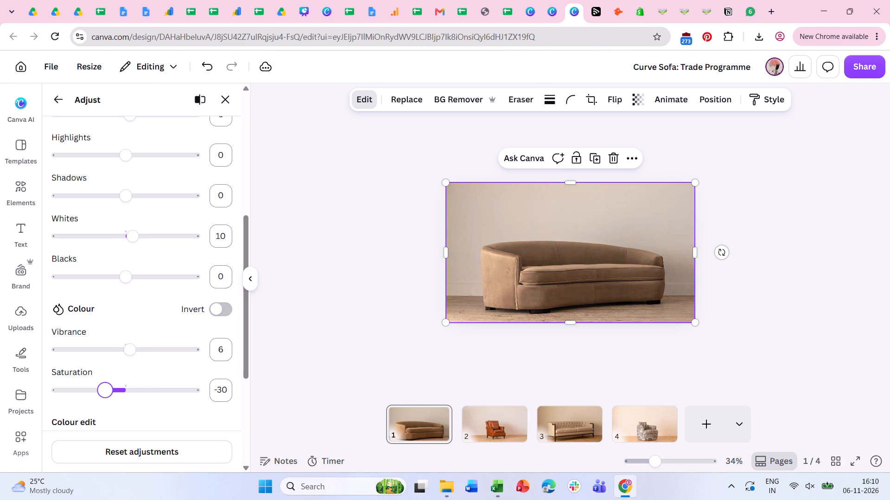
# Review pages 1 to 4 in turn to compare the tone and framing of their furniture photos.
pyautogui.click(508, 428)
pyautogui.click(567, 420)
pyautogui.click(628, 422)
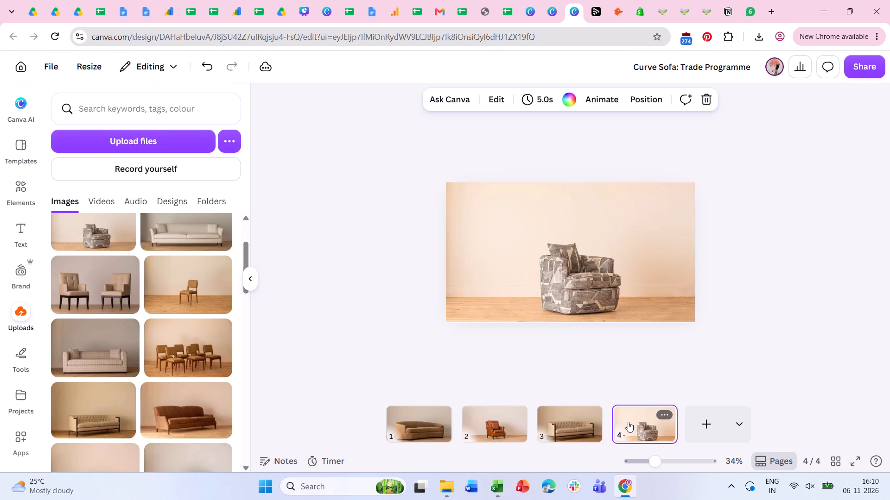
pyautogui.click(477, 423)
pyautogui.click(661, 429)
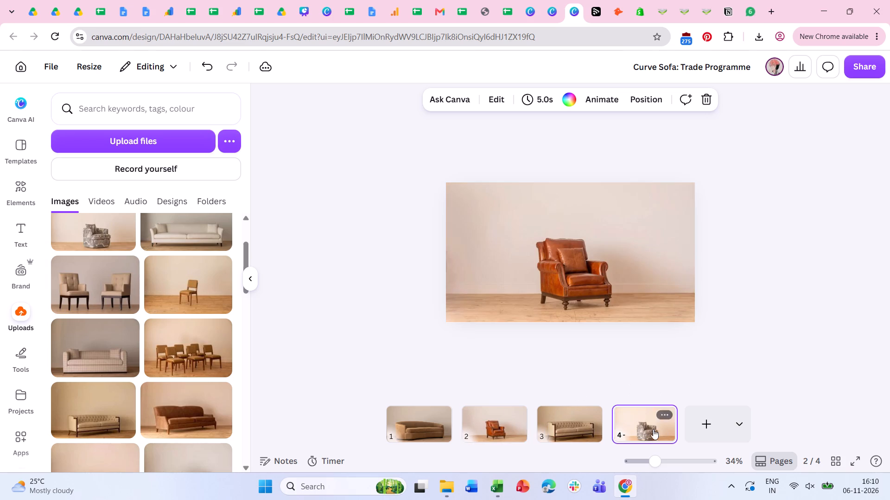
pyautogui.click(610, 428)
pyautogui.click(573, 425)
pyautogui.click(495, 431)
pyautogui.click(419, 429)
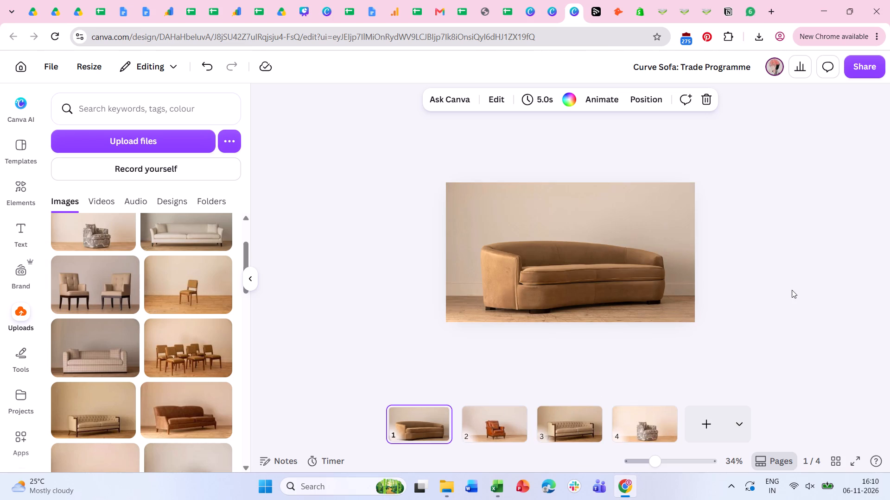
pyautogui.click(792, 290)
pyautogui.click(792, 290)
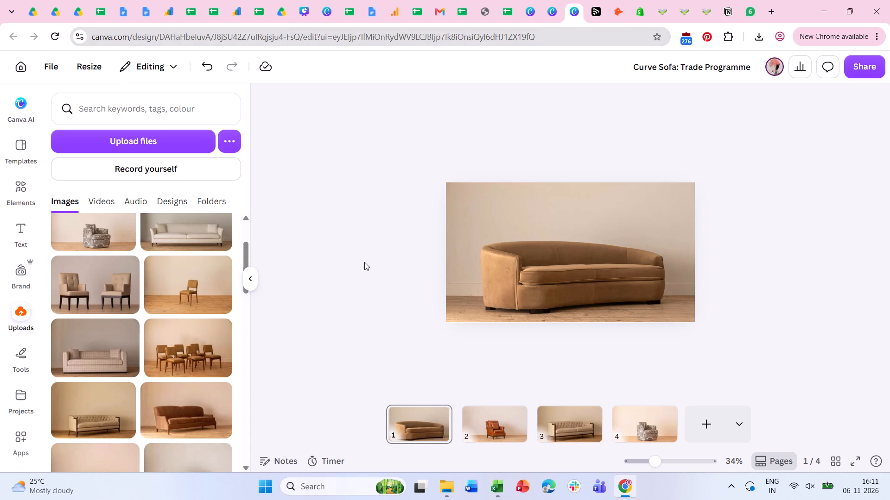
# Reload the design page, dismiss the brand template publishing pane and bring up the uploaded workshop photos of the curved sofa.
pyautogui.moveTo(244, 262); pyautogui.dragTo(242, 231)
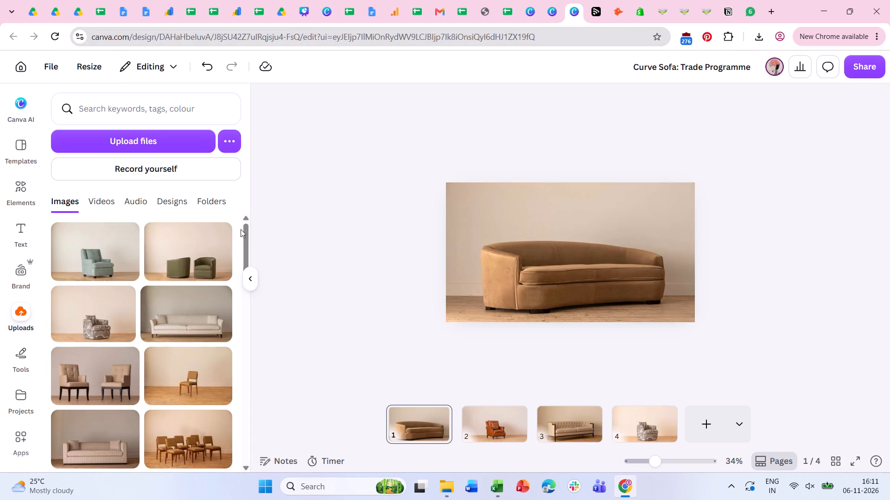
pyautogui.click(415, 431)
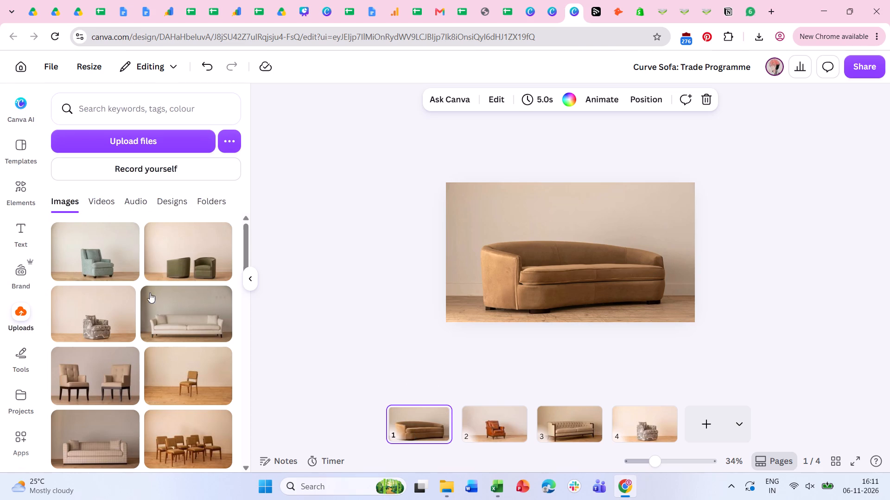
pyautogui.scroll(-9, 148, 291)
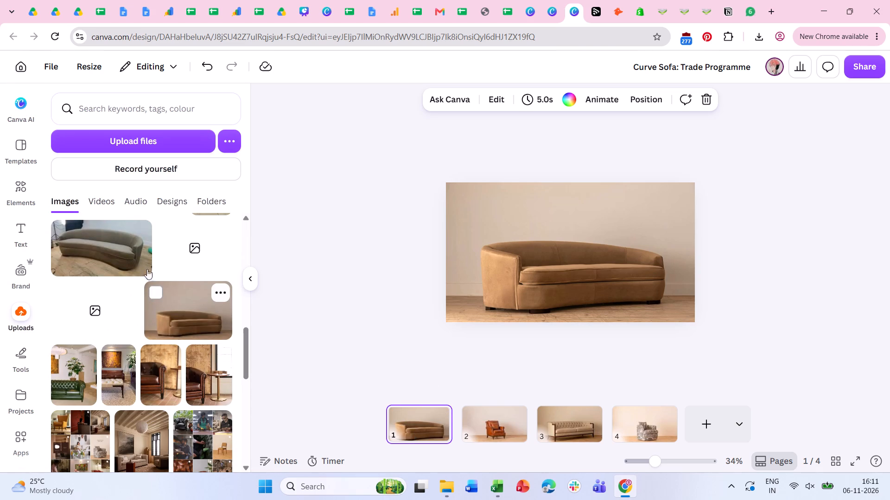
pyautogui.click(60, 38)
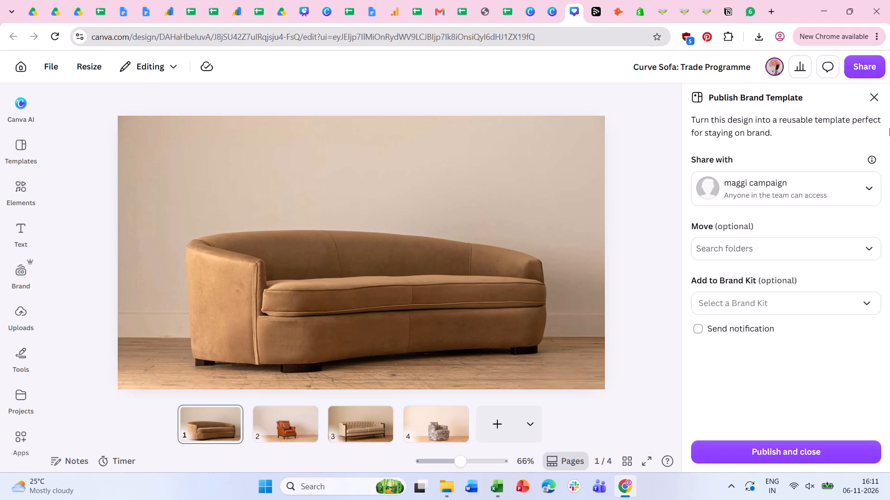
pyautogui.click(872, 95)
pyautogui.click(23, 312)
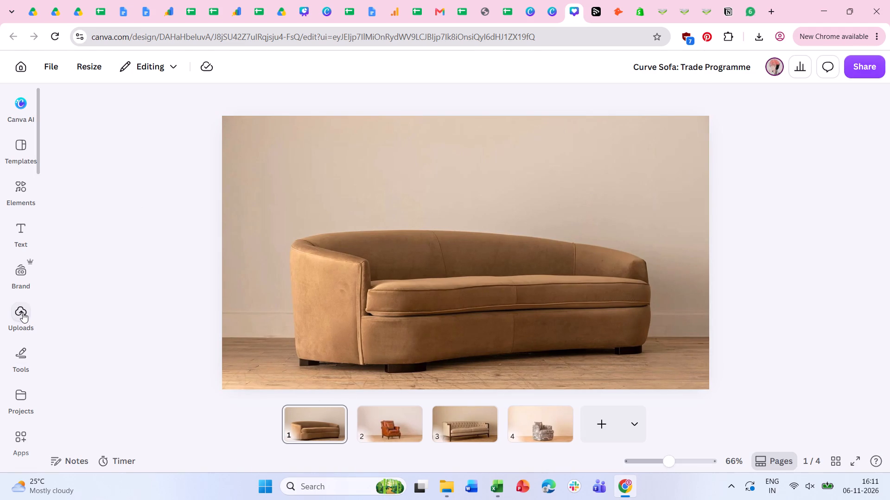
pyautogui.scroll(-1, 174, 282)
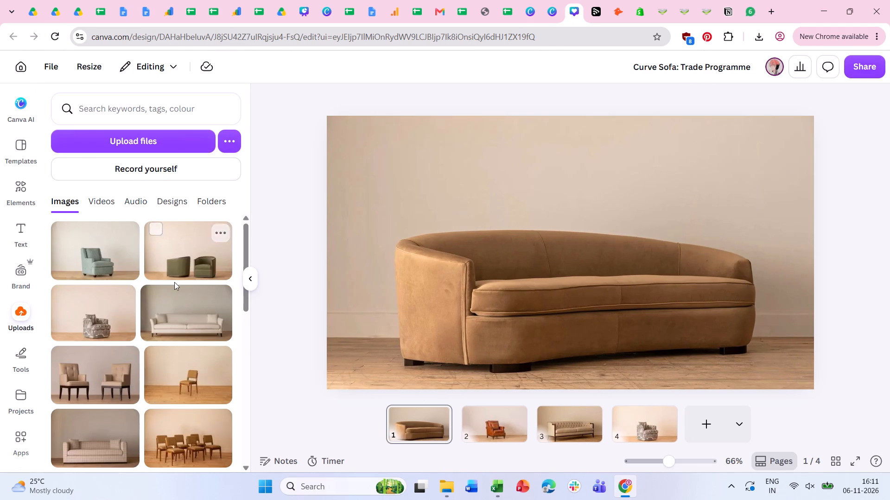
pyautogui.scroll(-8, 174, 282)
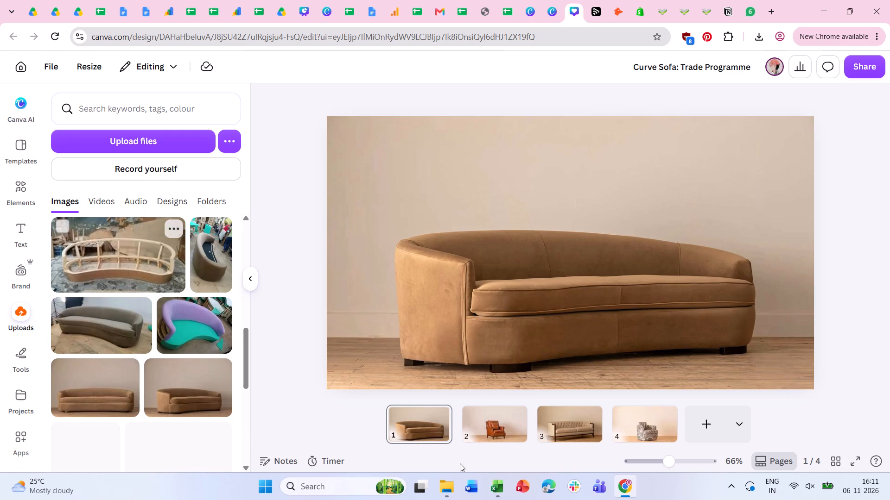
# Duplicate page 1 with the brown curved sofa.
pyautogui.click(432, 432)
pyautogui.hotkey('ctrl', 'd')
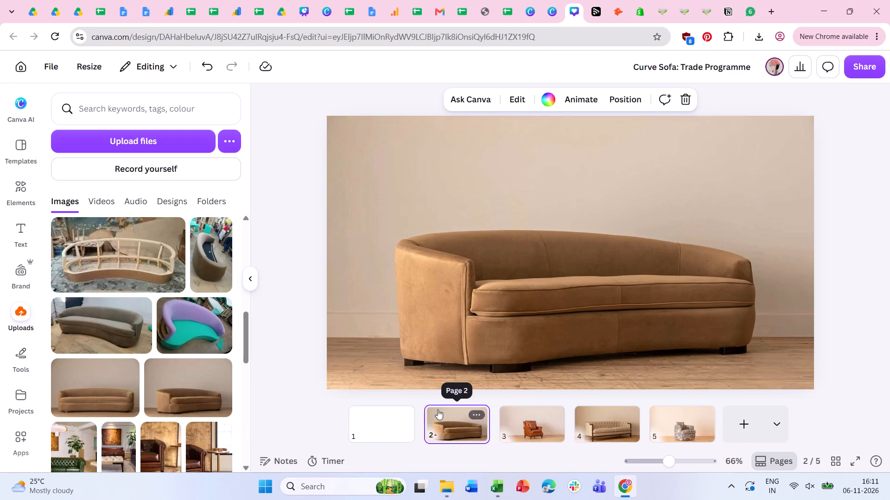
# Replace the curved sofa photo on the duplicated page 2 with the uploaded workshop photo of the bare wooden sofa frame, filling the page.
pyautogui.click(451, 302)
pyautogui.press('BackSpace')
pyautogui.moveTo(105, 272); pyautogui.dragTo(239, 267)
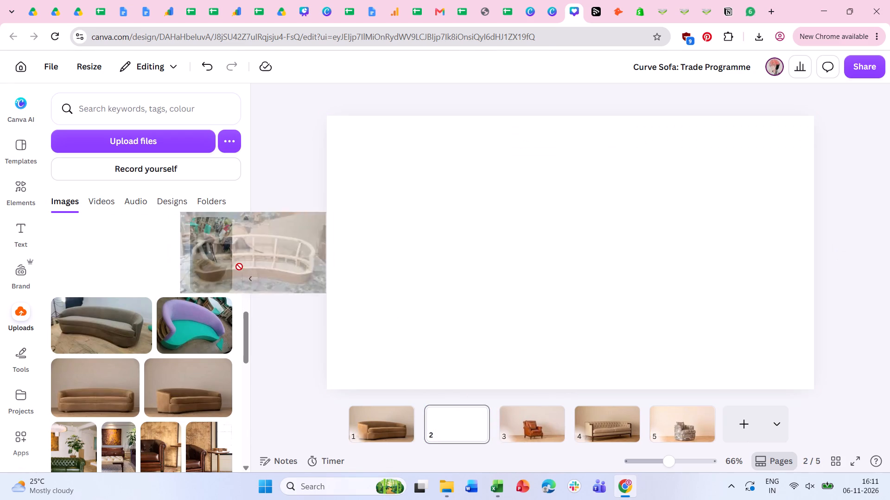
pyautogui.moveTo(239, 267); pyautogui.dragTo(331, 249)
pyautogui.click(293, 254)
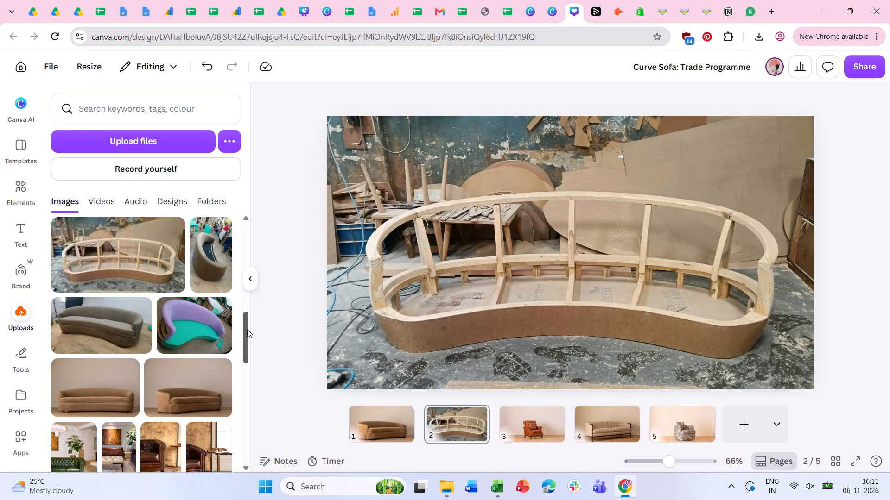
# Delete page 5 with the patterned armchair.
pyautogui.click(687, 435)
pyautogui.press('BackSpace')
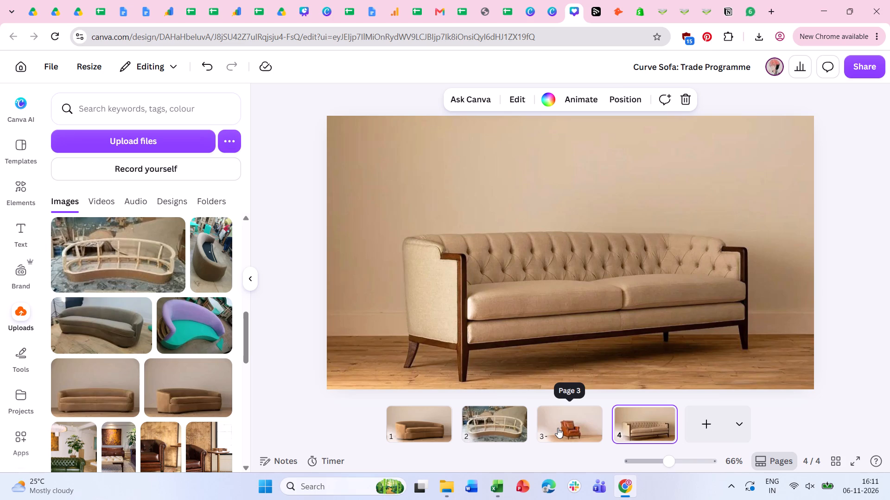
# Review pages 1 to 4 in turn to check the sequence of sofa, wooden frame, leather armchair and tufted sofa.
pyautogui.click(424, 436)
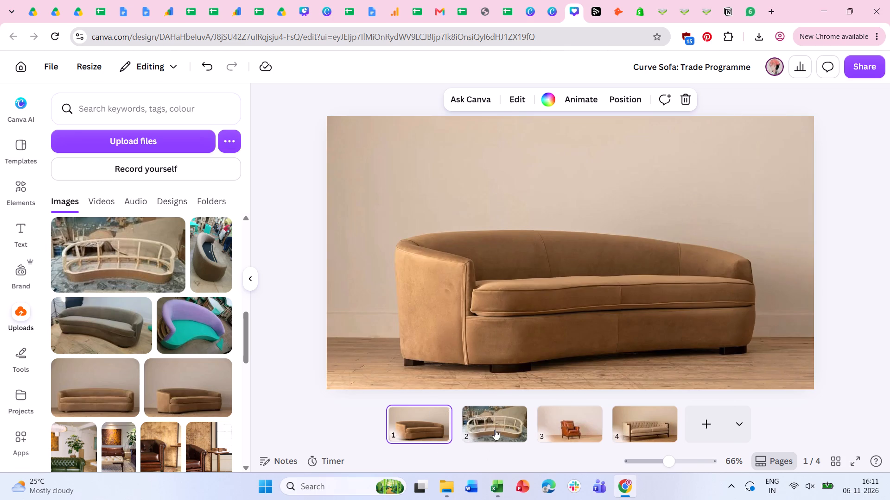
pyautogui.click(485, 429)
pyautogui.click(578, 428)
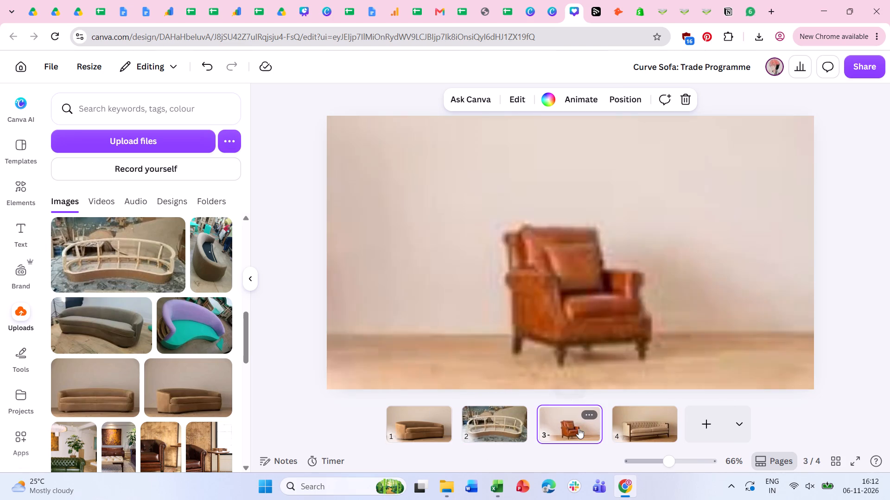
pyautogui.click(631, 428)
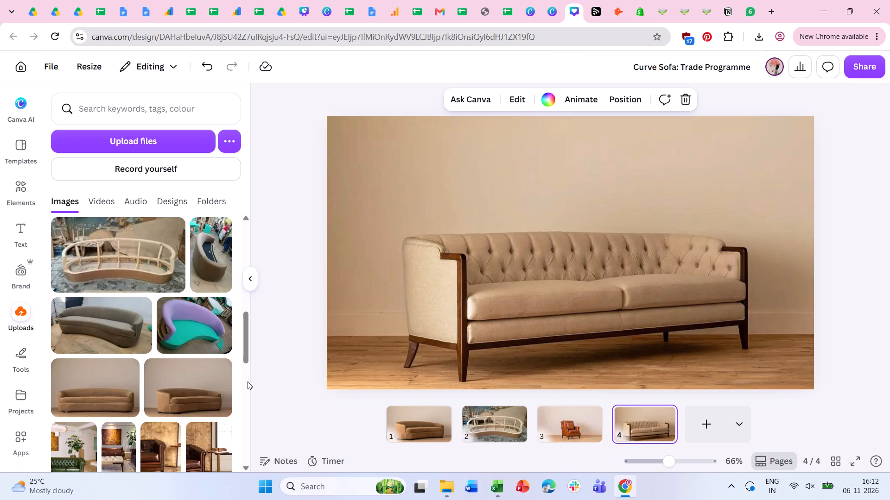
pyautogui.click(294, 393)
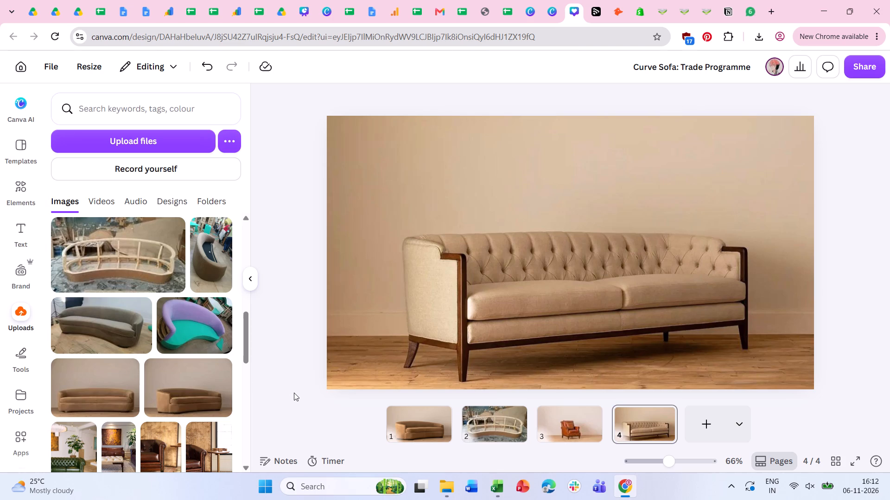
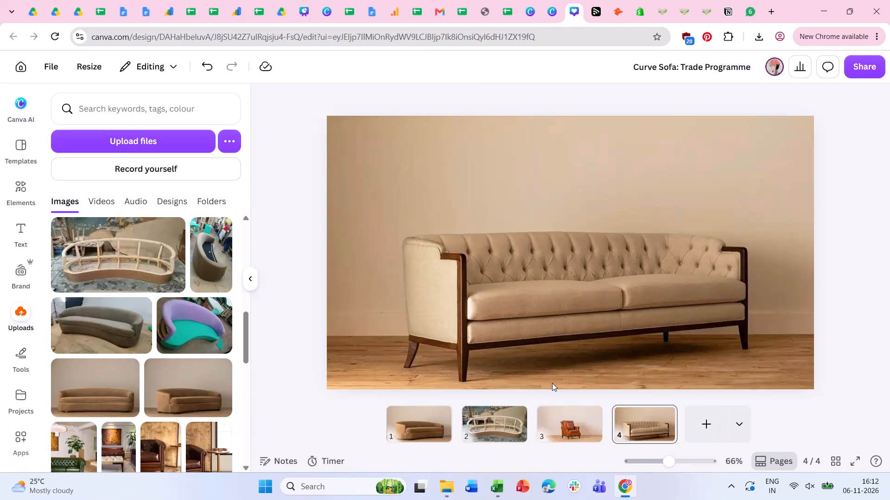
# Examine pages 1 to 4 back and forth, comparing how the sofas, wooden frame and leather armchair follow each other.
pyautogui.click(400, 426)
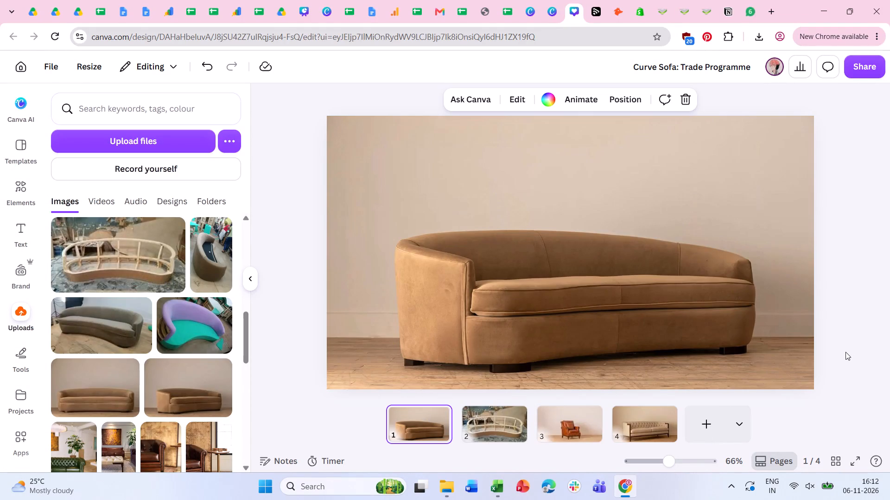
pyautogui.click(473, 433)
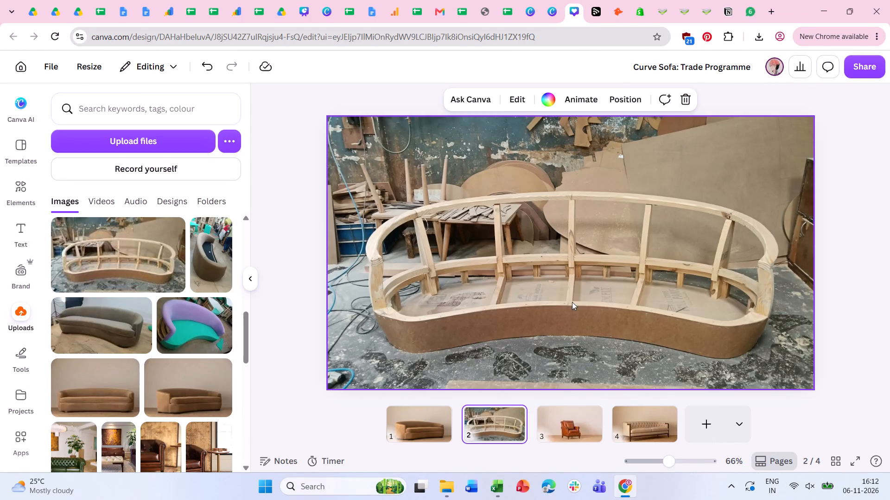
pyautogui.click(582, 434)
pyautogui.click(642, 422)
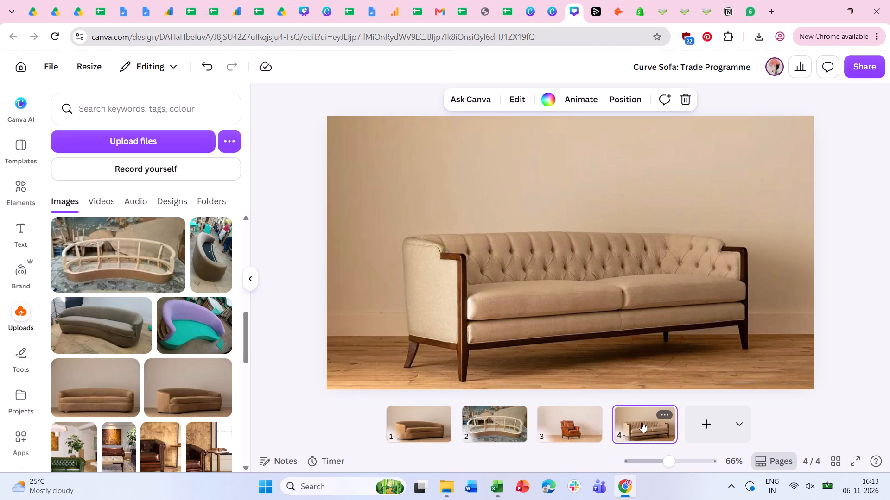
pyautogui.click(479, 415)
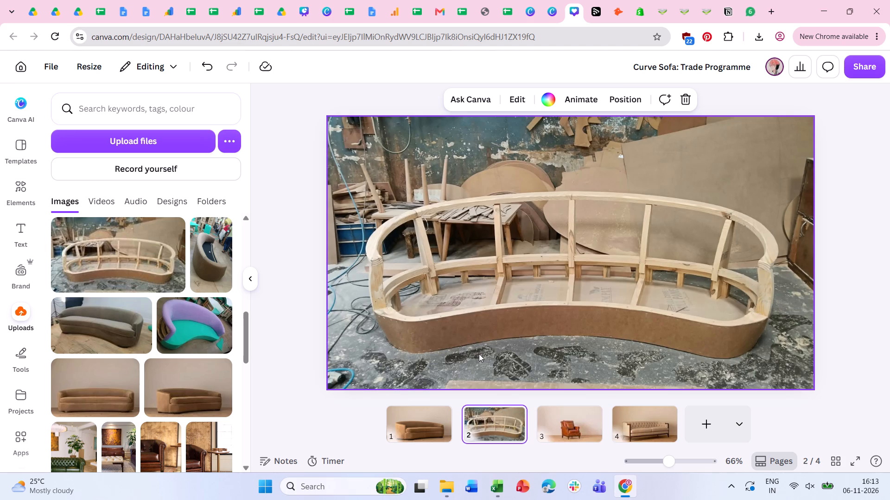
pyautogui.press('Left')
pyautogui.press('Right')
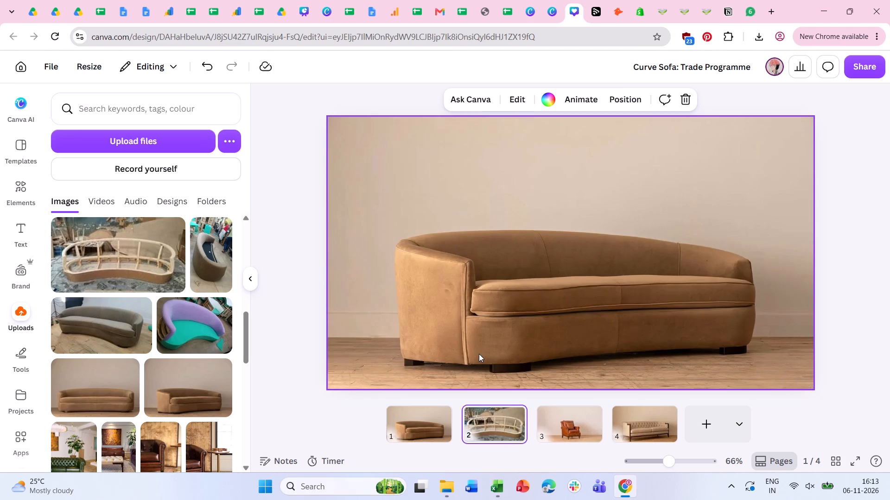
pyautogui.press('Right')
pyautogui.press('Right')
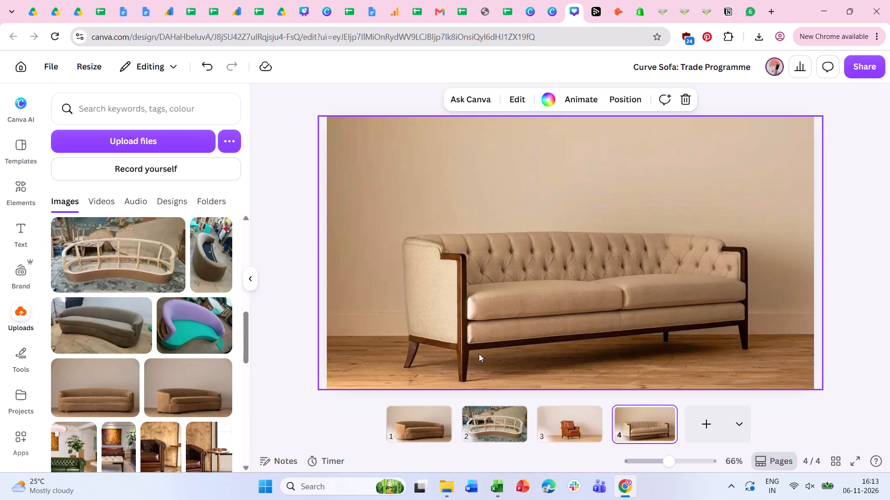
pyautogui.press('Down')
pyautogui.press('Down')
pyautogui.press('Left')
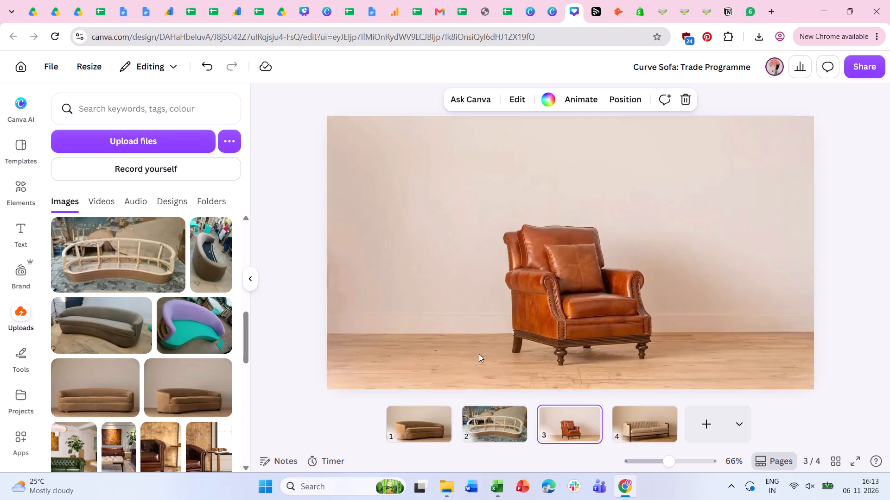
pyautogui.press('Left')
pyautogui.press('Right')
pyautogui.press('Right')
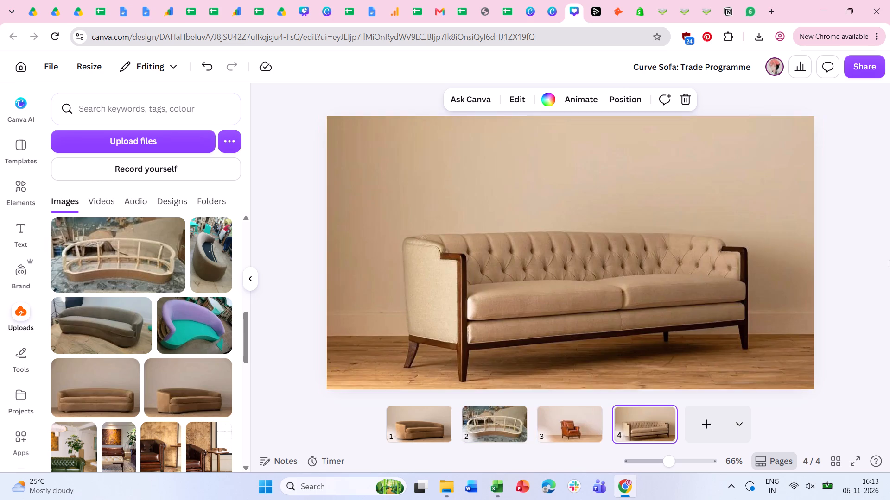
# Add a blank page 5 after the tufted sofa page.
pyautogui.click(708, 427)
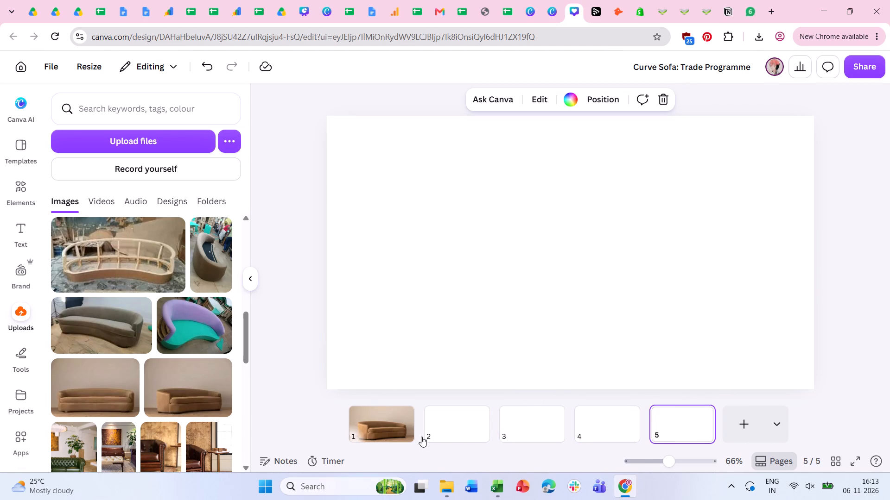
# Recheck pages 1 to 4 and look through the uploaded furniture photos for one to suit the blank page 5.
pyautogui.click(387, 436)
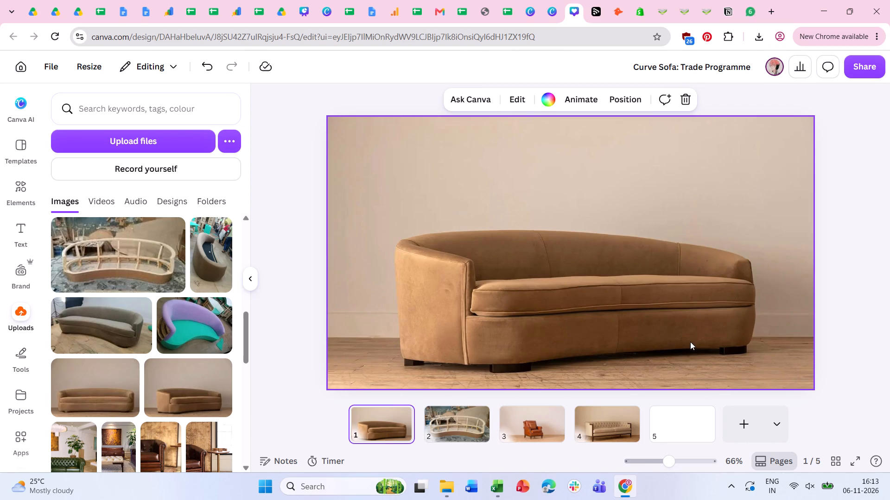
pyautogui.click(477, 433)
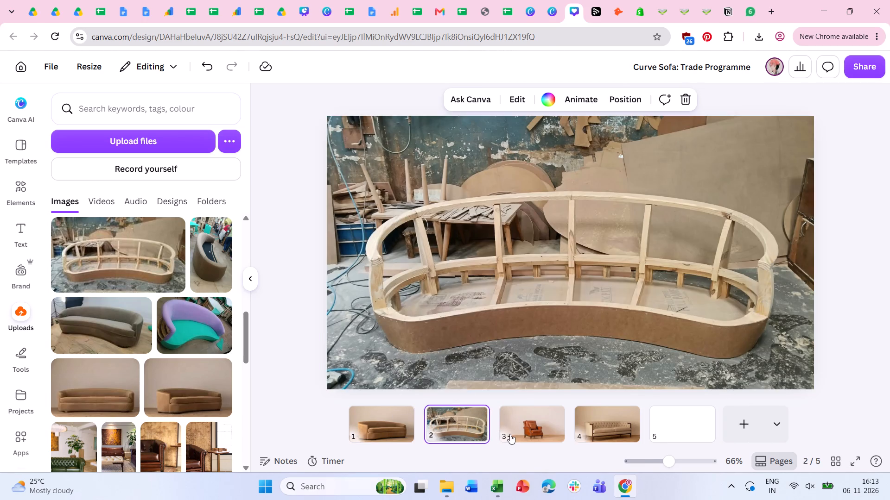
pyautogui.click(510, 432)
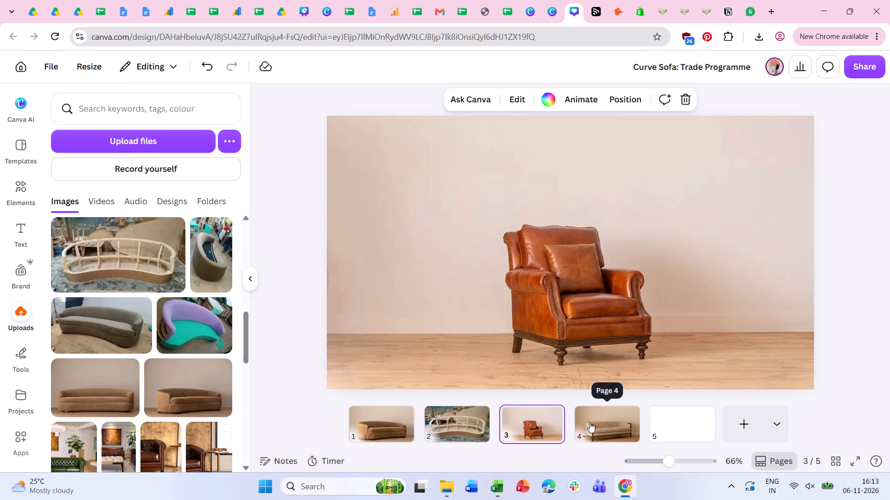
pyautogui.click(590, 422)
pyautogui.scroll(18, 208, 374)
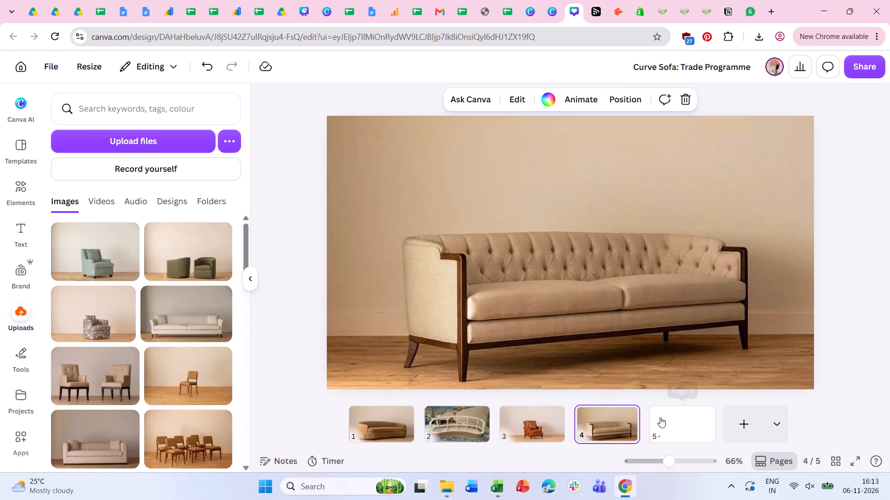
pyautogui.click(676, 419)
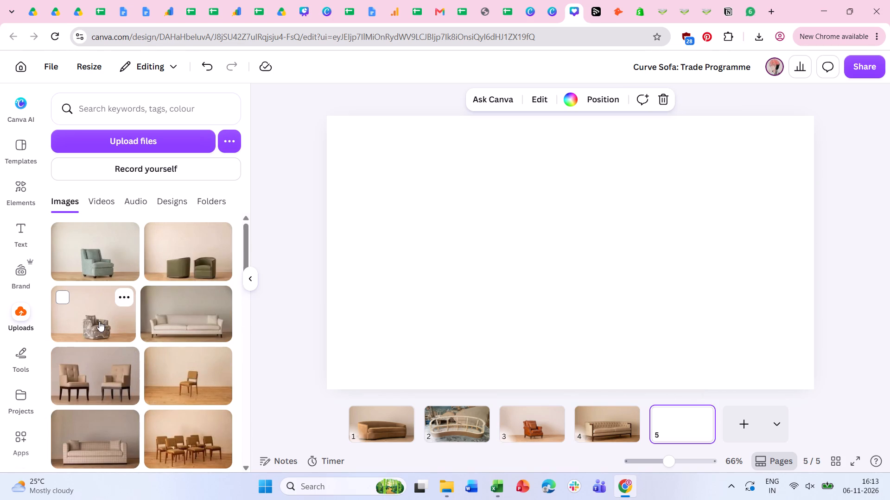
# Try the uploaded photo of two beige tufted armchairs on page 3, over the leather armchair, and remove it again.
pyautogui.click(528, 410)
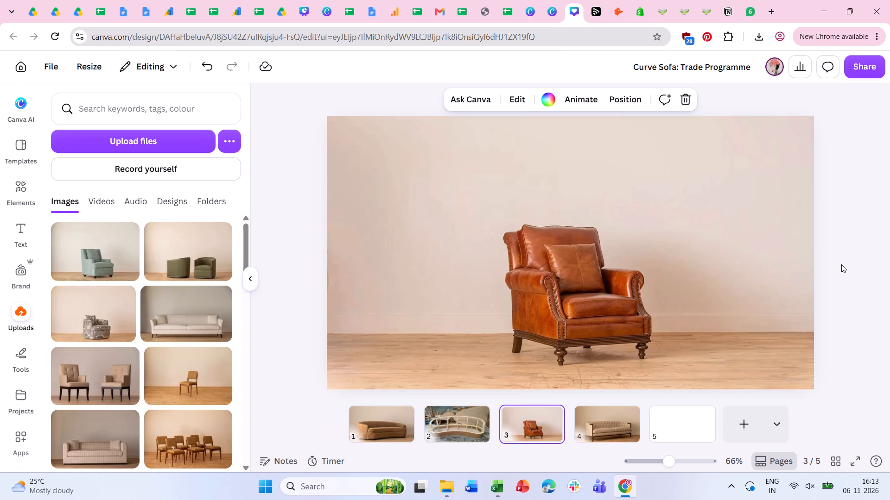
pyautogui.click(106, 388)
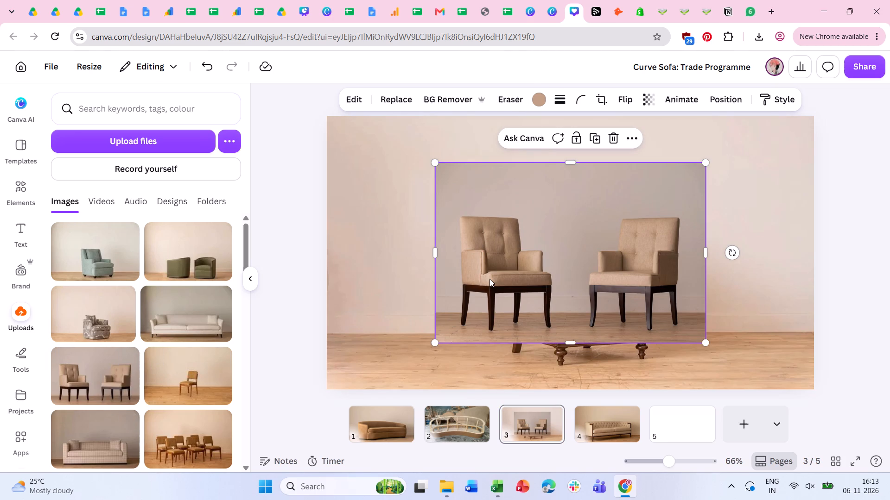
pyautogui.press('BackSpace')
pyautogui.scroll(-2, 147, 317)
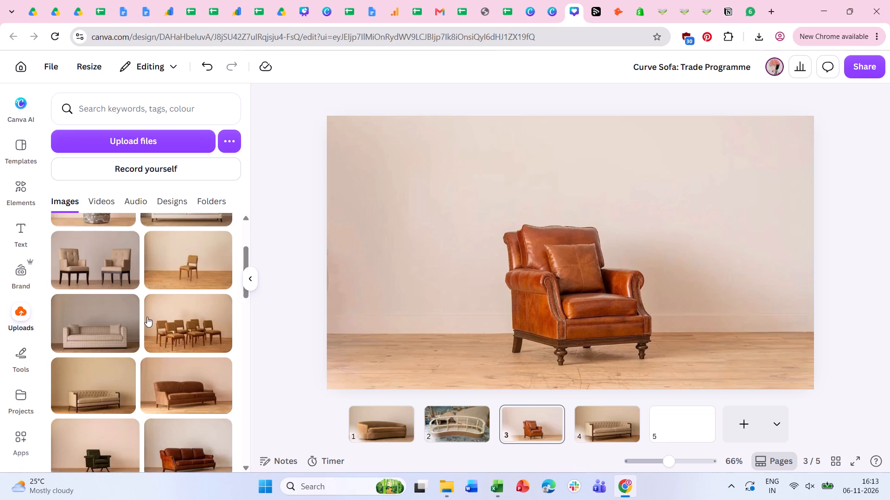
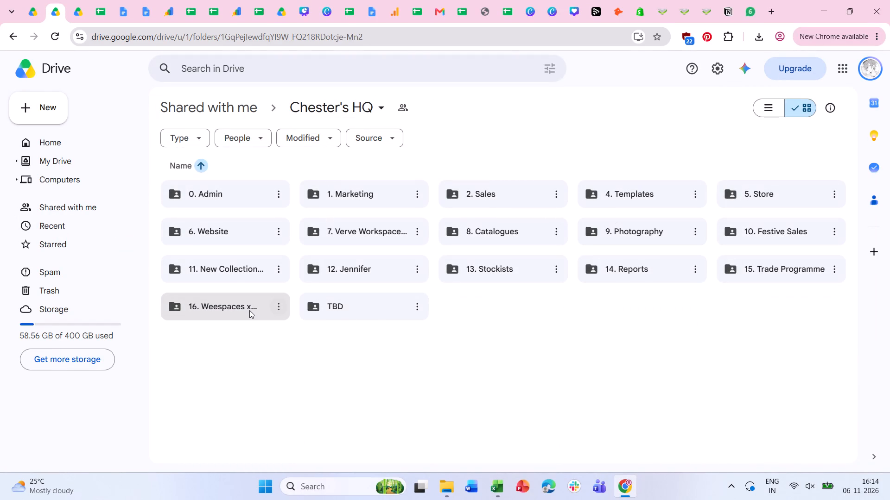
# Open the 9. Photography folder inside the shared Chester's HQ folder to look for further furniture photos.
pyautogui.doubleClick(619, 234)
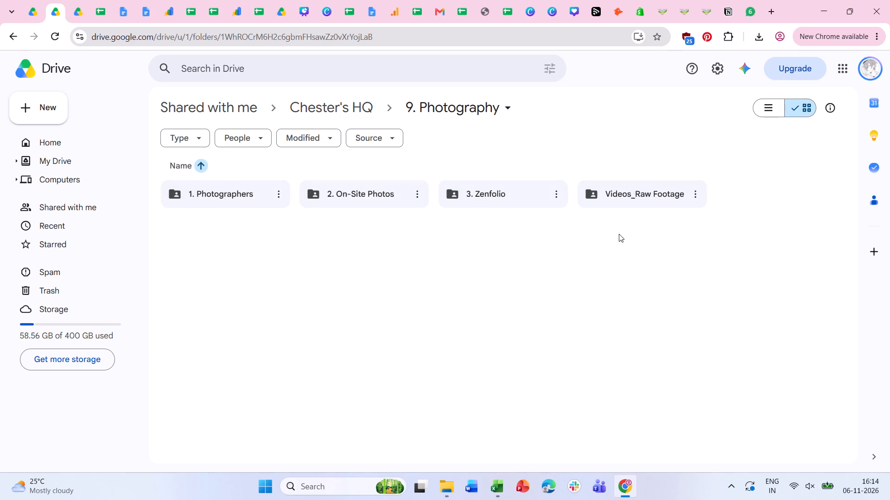
# Check the subfolders inside the 3. Zenfolio folder and return to 9. Photography.
pyautogui.doubleClick(483, 191)
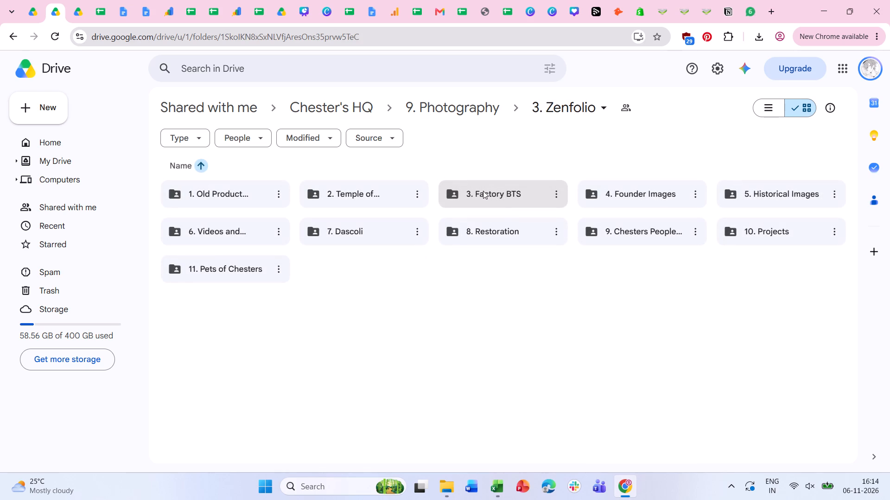
pyautogui.click(428, 108)
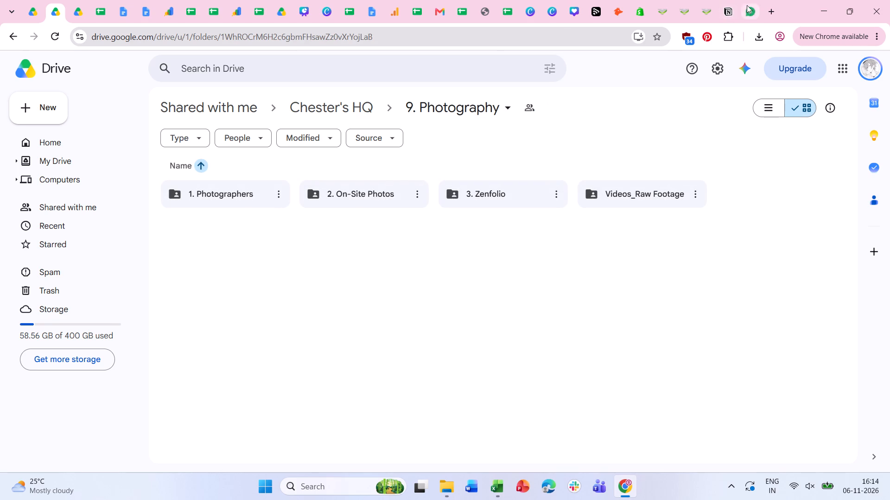
# Switch to the Canva design and delete the brown leather three-seat sofa photo covering the armchair on page 3.
pyautogui.click(569, 14)
pyautogui.click(854, 319)
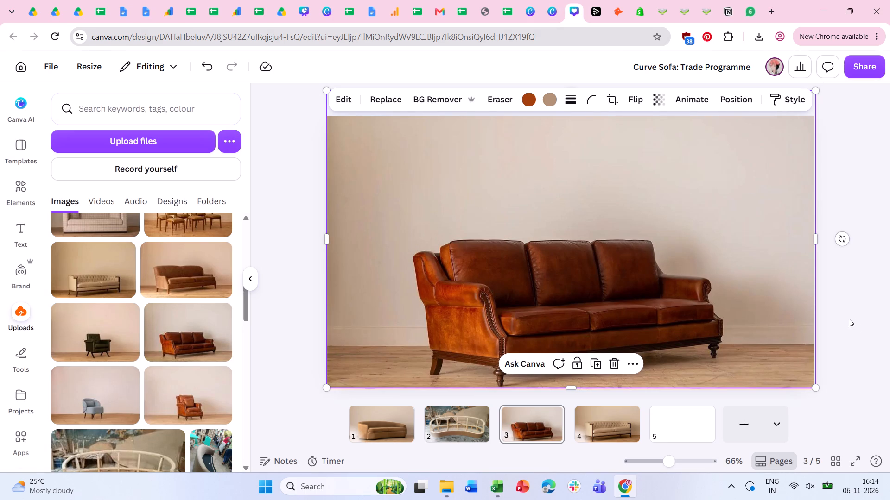
pyautogui.click(596, 285)
pyautogui.press('Delete')
# Add the uploaded photo of the group of mustard dining chairs to blank page 5 and enlarge it to fill the page.
pyautogui.click(598, 432)
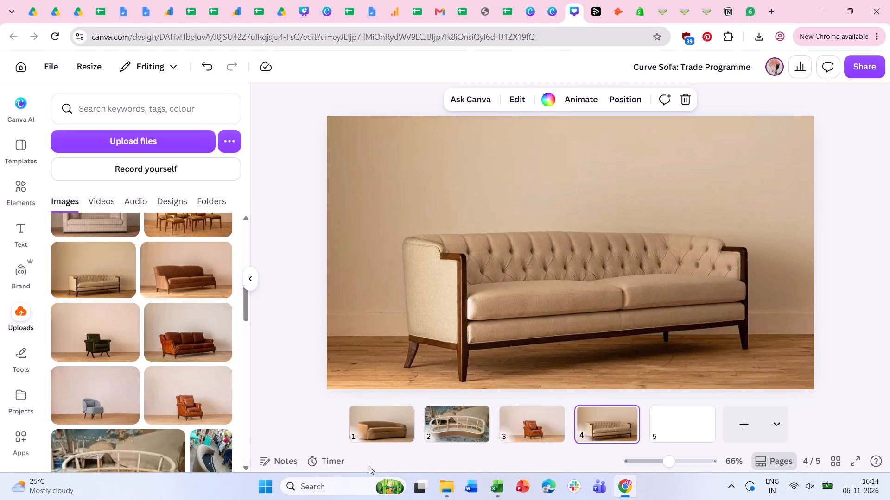
pyautogui.click(688, 438)
pyautogui.scroll(2, 222, 376)
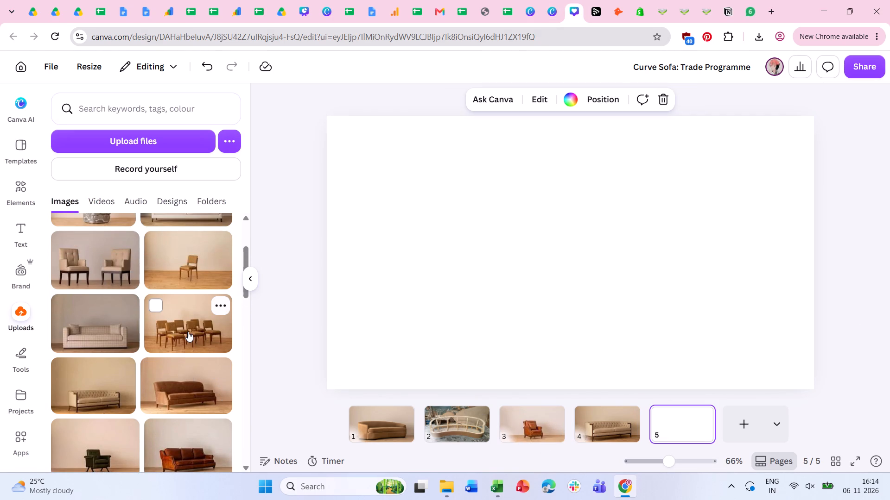
pyautogui.scroll(2, 188, 331)
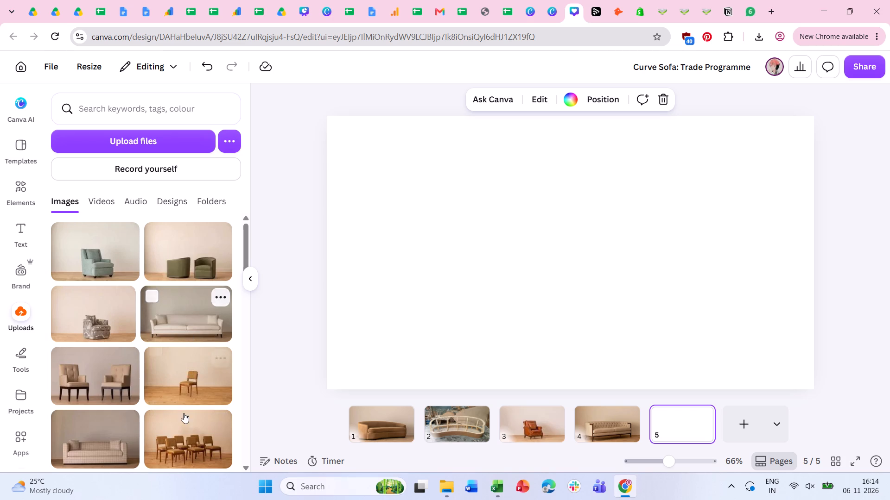
pyautogui.click(182, 442)
pyautogui.moveTo(547, 255); pyautogui.dragTo(486, 223)
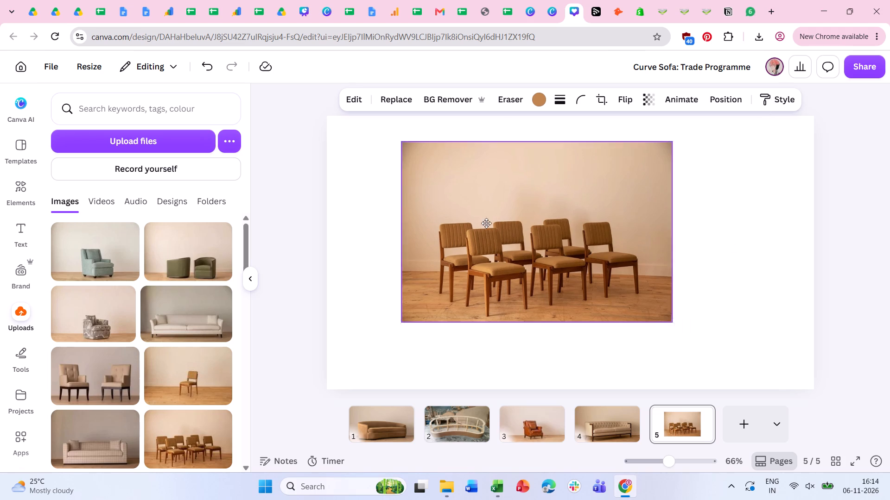
pyautogui.moveTo(486, 223); pyautogui.dragTo(442, 210)
pyautogui.moveTo(597, 296); pyautogui.dragTo(716, 358)
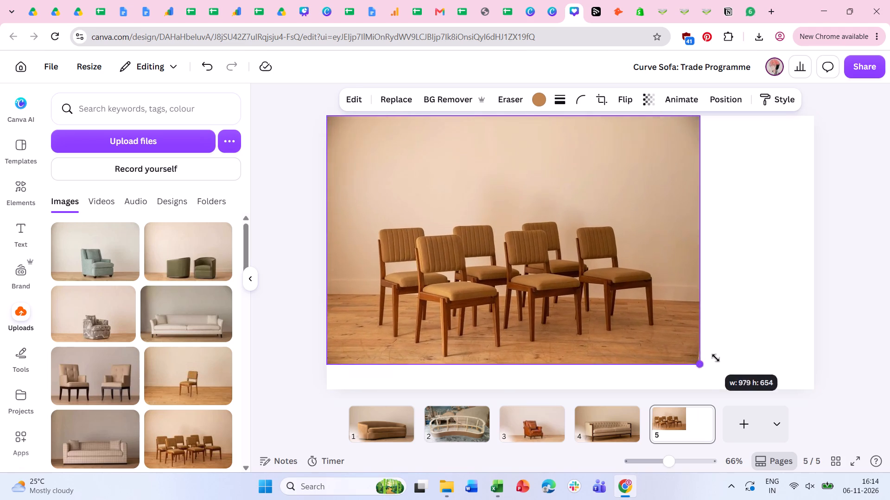
pyautogui.moveTo(716, 358); pyautogui.dragTo(751, 369)
pyautogui.moveTo(734, 257); pyautogui.dragTo(800, 257)
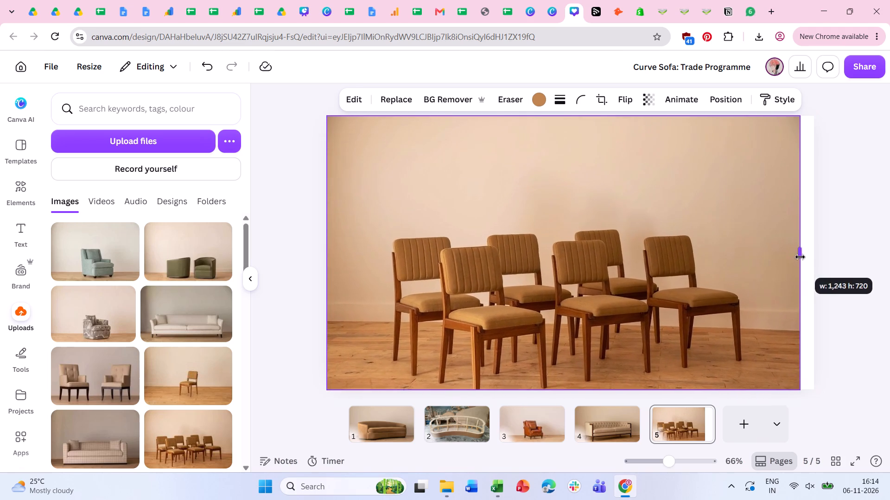
pyautogui.moveTo(800, 257); pyautogui.dragTo(809, 257)
# Reposition the dining chairs photo within its 16:9 crop so the front chairs' legs show in full.
pyautogui.click(604, 102)
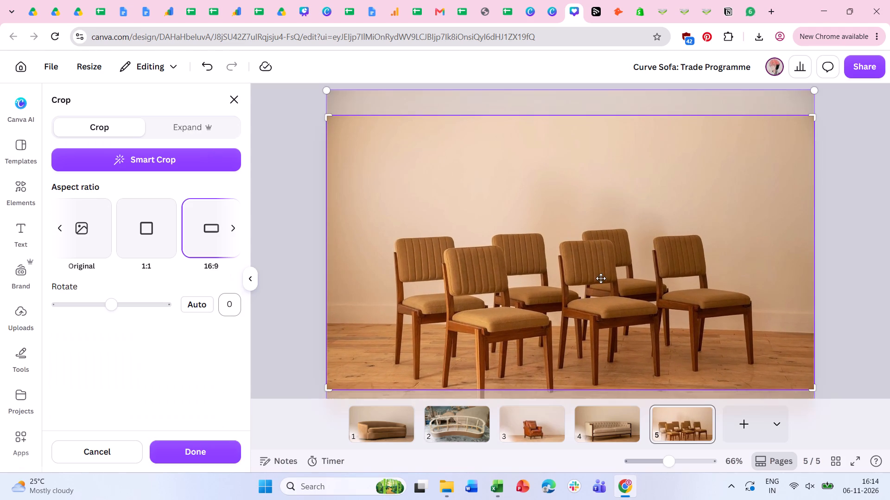
pyautogui.moveTo(601, 278); pyautogui.dragTo(601, 215)
pyautogui.click(194, 451)
pyautogui.click(299, 321)
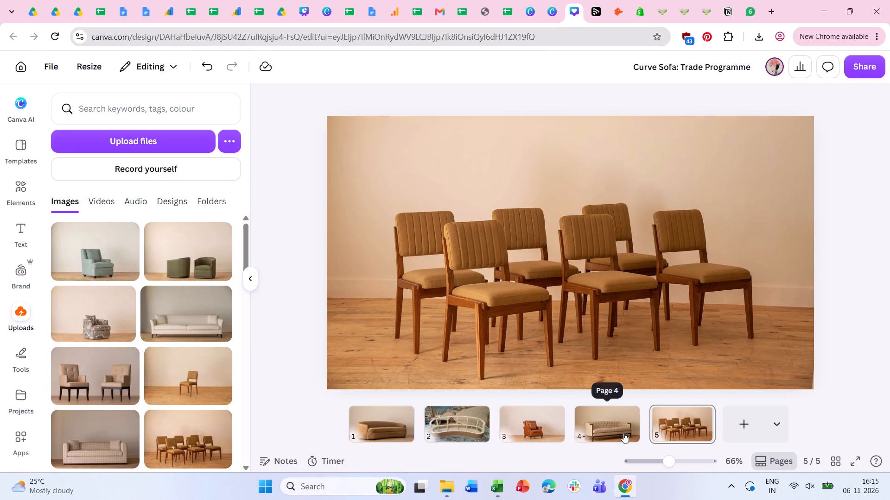
# Delete page 2 with the wooden sofa-frame workshop photo.
pyautogui.click(470, 431)
pyautogui.press('BackSpace')
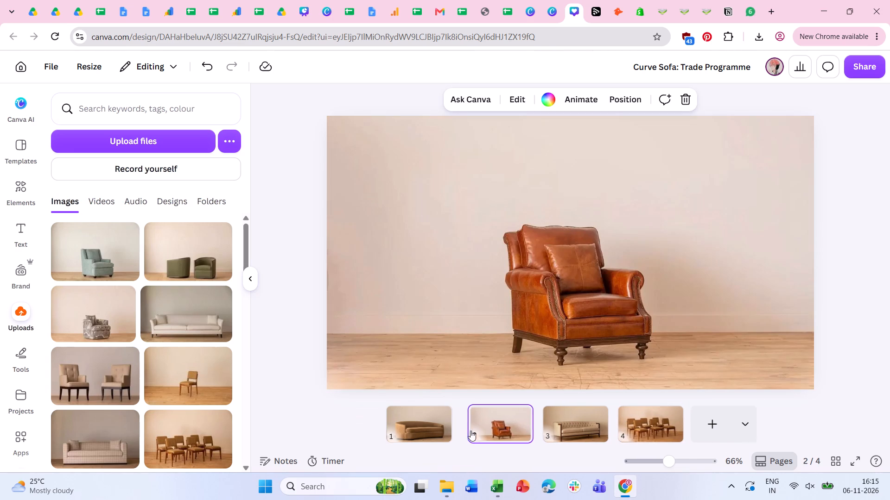
# Review the remaining four pages in sequence and look through the uploaded furniture photos for other candidates.
pyautogui.click(413, 431)
pyautogui.click(504, 427)
pyautogui.click(561, 424)
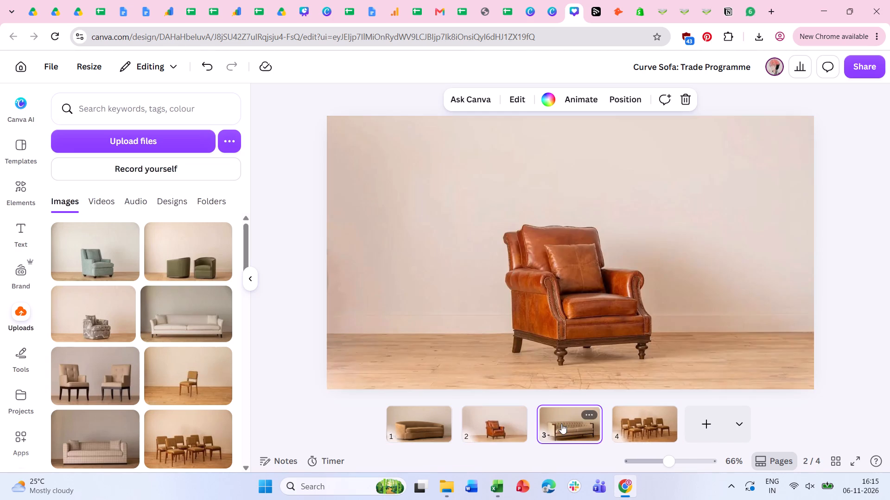
pyautogui.click(629, 424)
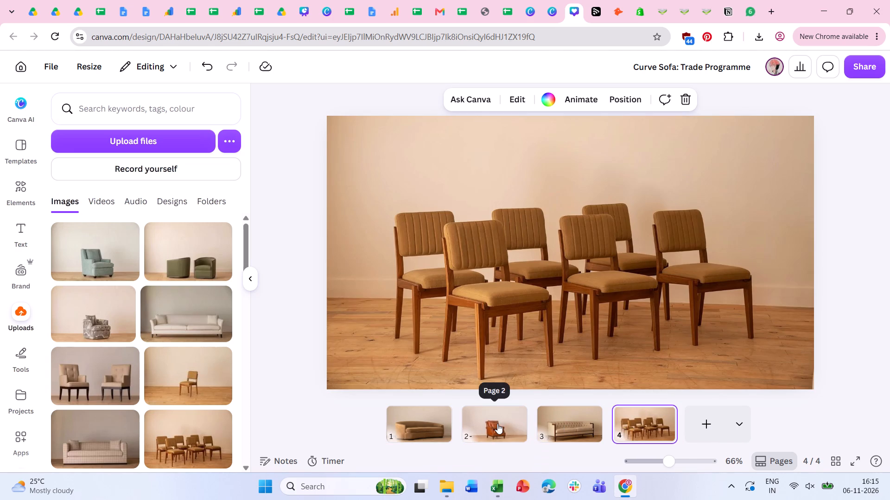
pyautogui.click(497, 424)
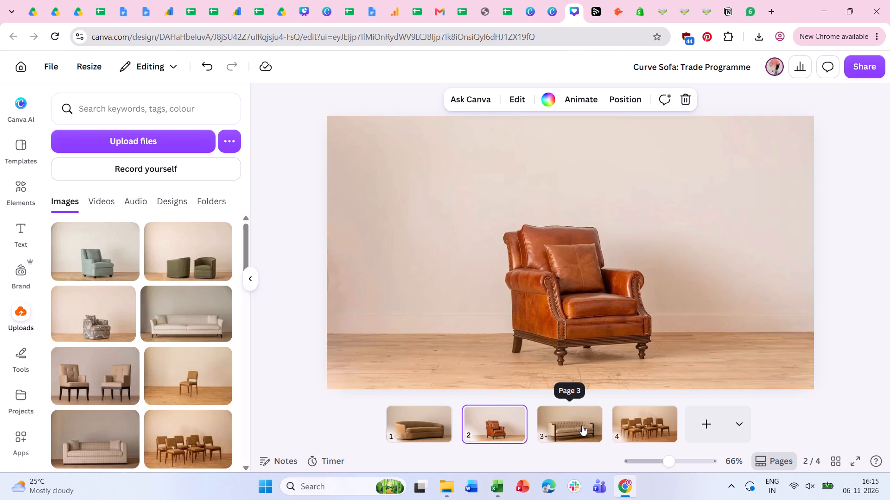
pyautogui.click(582, 425)
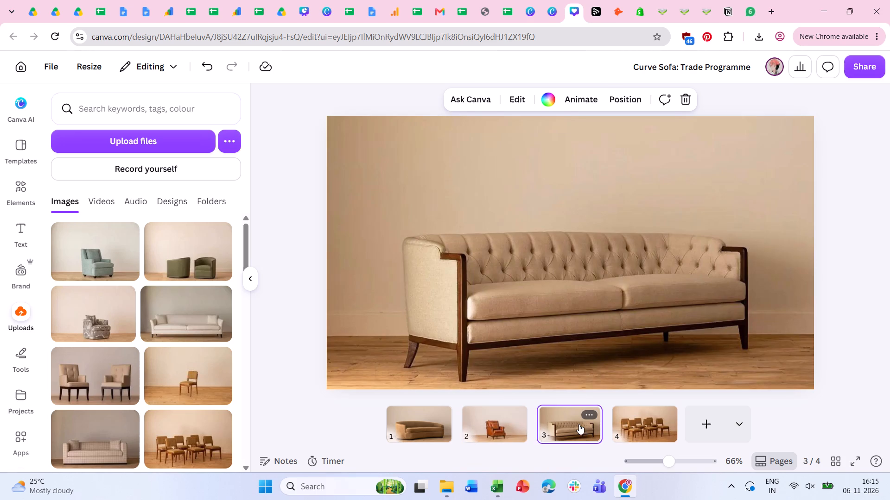
pyautogui.scroll(-2, 128, 373)
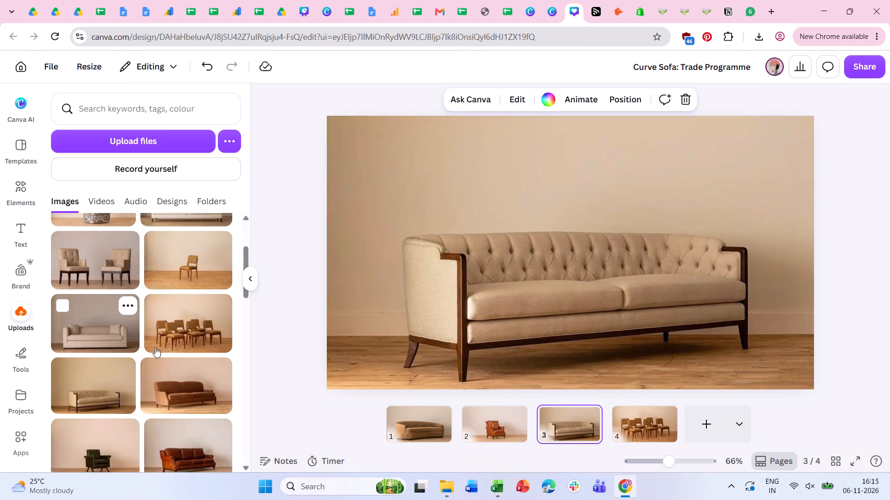
pyautogui.scroll(-2, 156, 348)
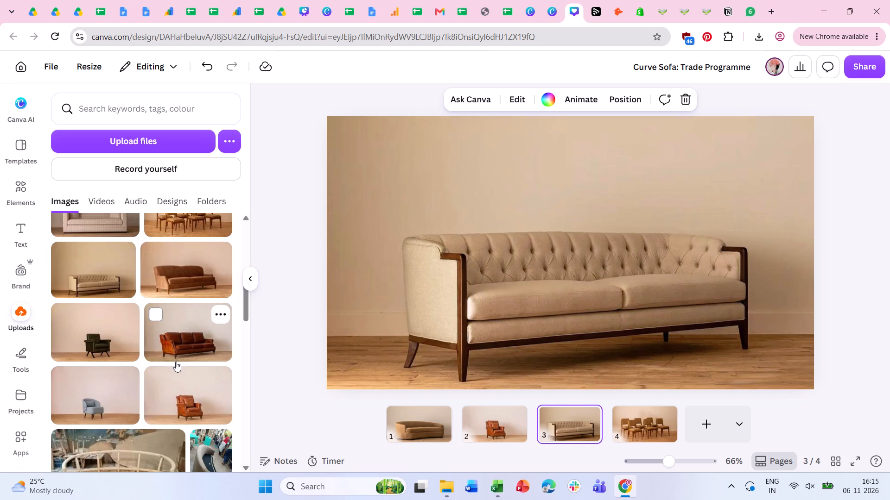
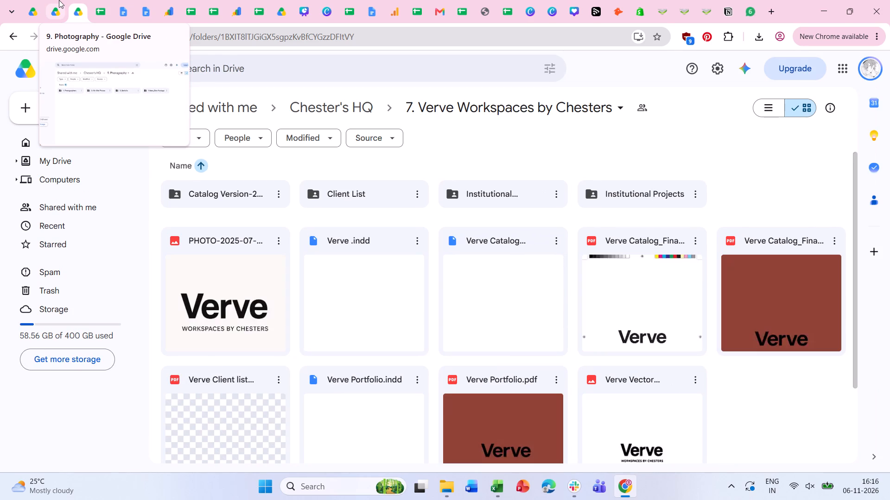
# Look through the project photos in Verve Catalog_Final Spread_18-09-25.pdf in the Verve Workspaces folder, and close it.
pyautogui.doubleClick(787, 308)
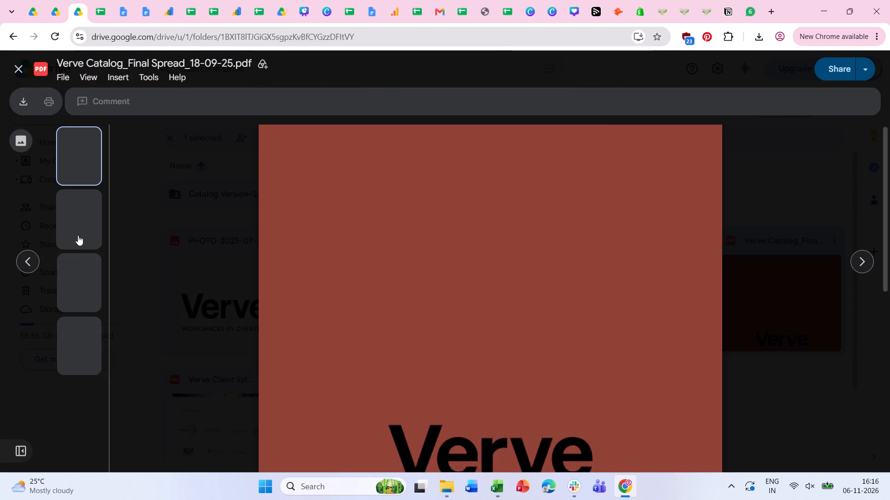
pyautogui.click(78, 235)
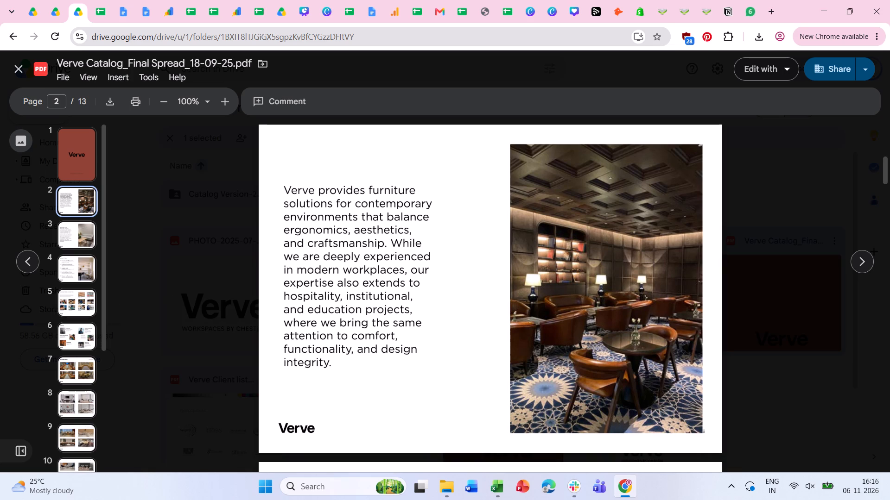
pyautogui.scroll(-7, 345, 306)
pyautogui.scroll(2, 345, 306)
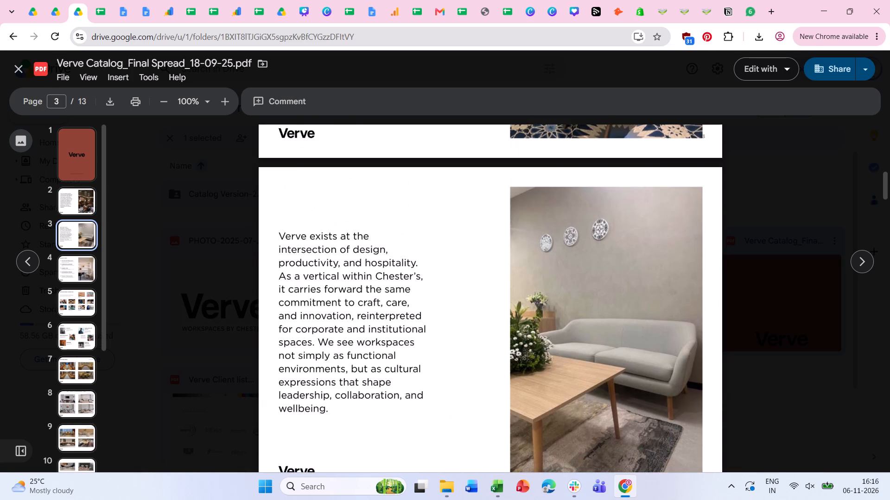
pyautogui.scroll(-18, 345, 306)
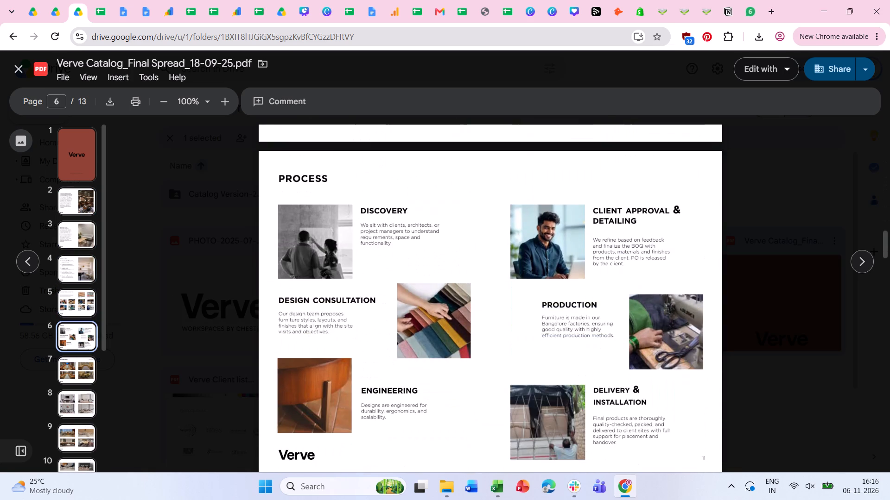
pyautogui.scroll(-10, 345, 306)
pyautogui.scroll(4, 345, 306)
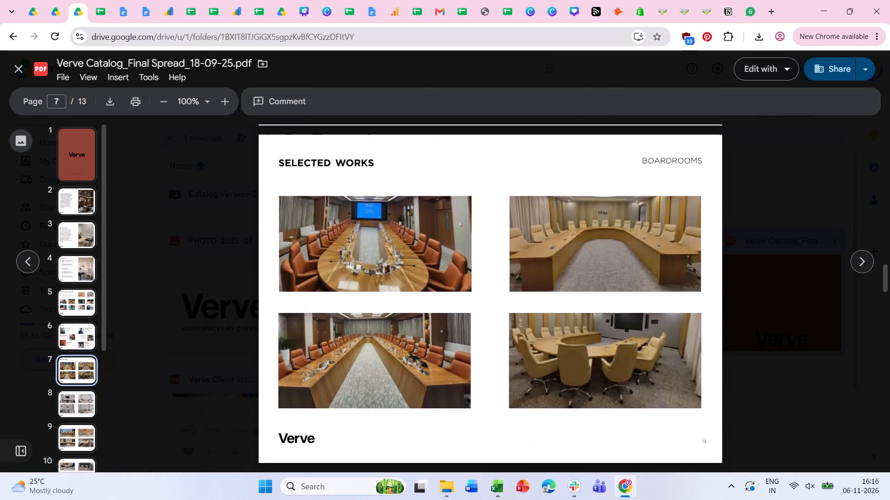
pyautogui.scroll(-15, 345, 306)
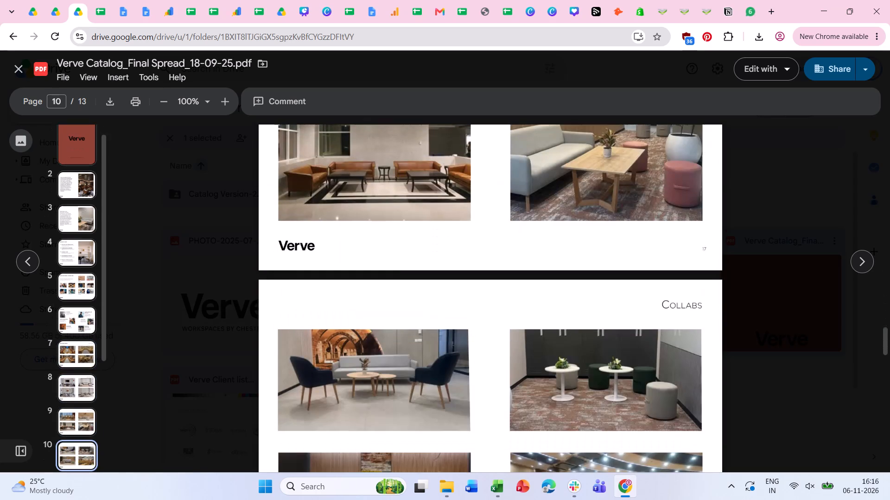
pyautogui.click(14, 69)
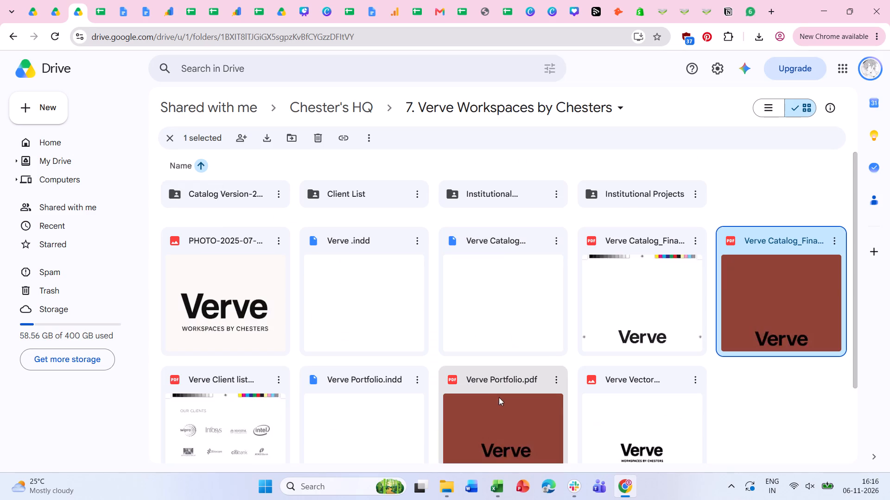
# Open Verve Workspaces by Chester's.pdf from the New Catalogue - August 2026 folder, under Verve in Chester's HQ's 8. Catalogues.
pyautogui.scroll(-4, 596, 275)
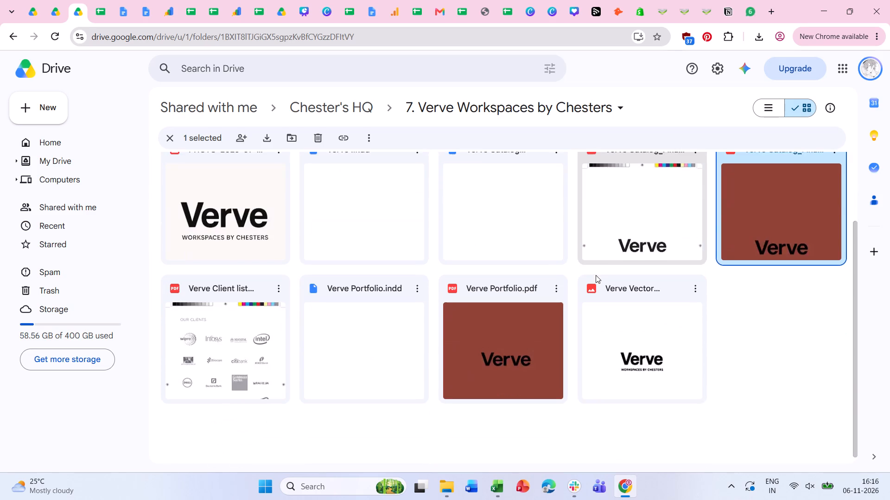
pyautogui.scroll(4, 596, 275)
pyautogui.click(345, 116)
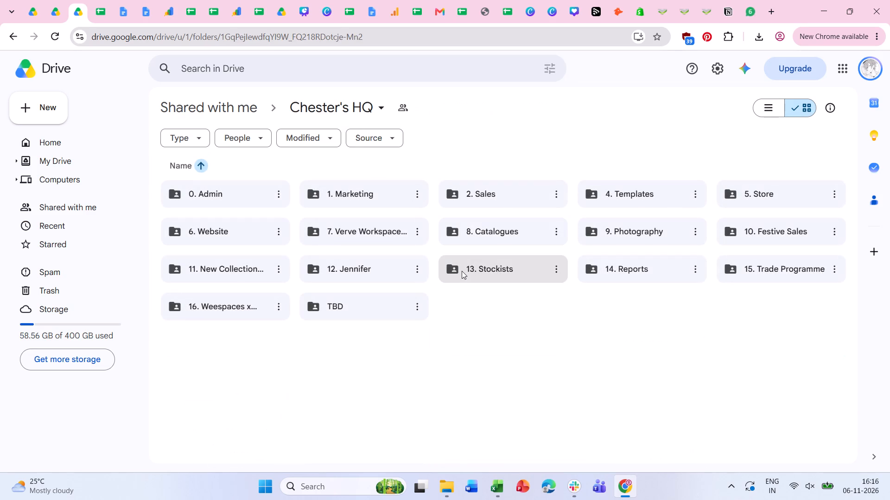
pyautogui.doubleClick(518, 238)
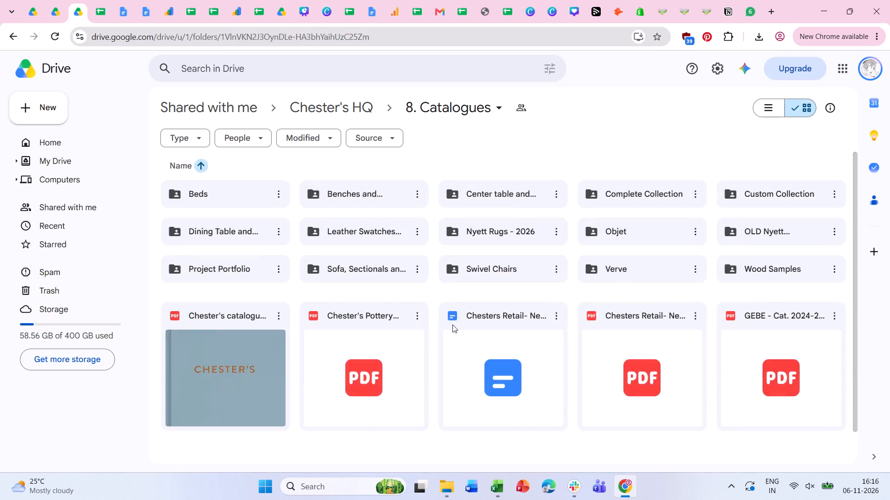
pyautogui.doubleClick(629, 270)
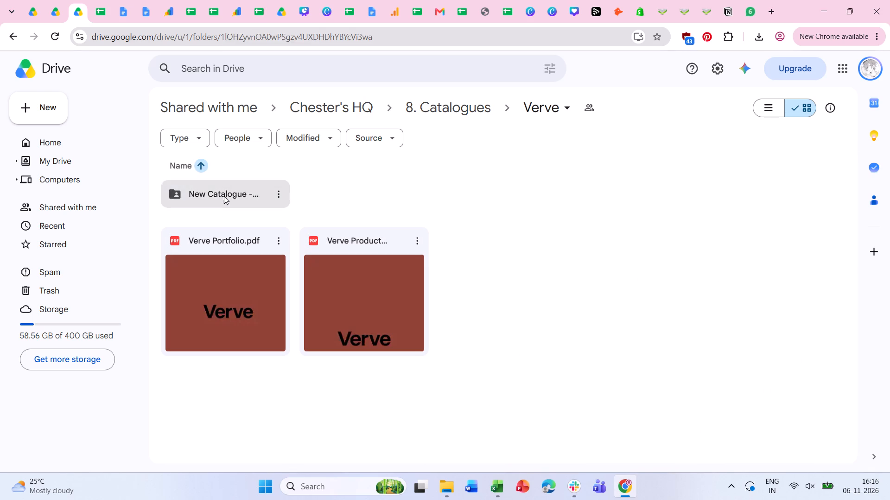
pyautogui.doubleClick(224, 196)
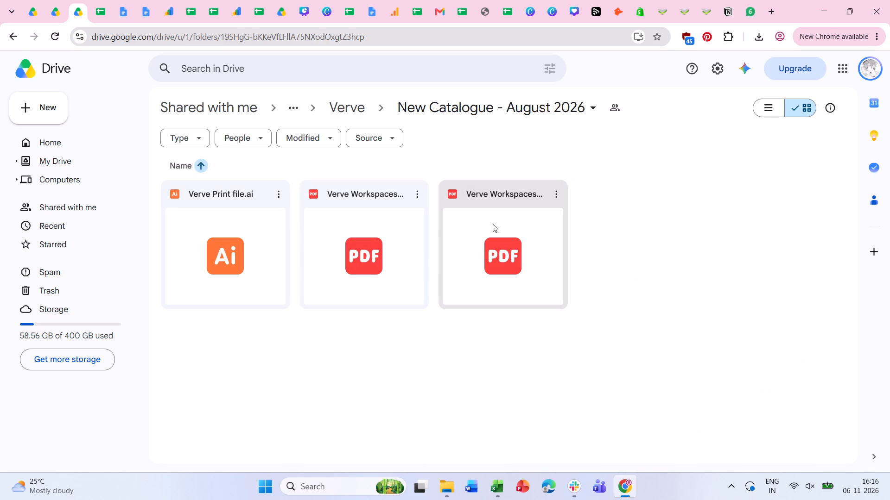
pyautogui.click(494, 196)
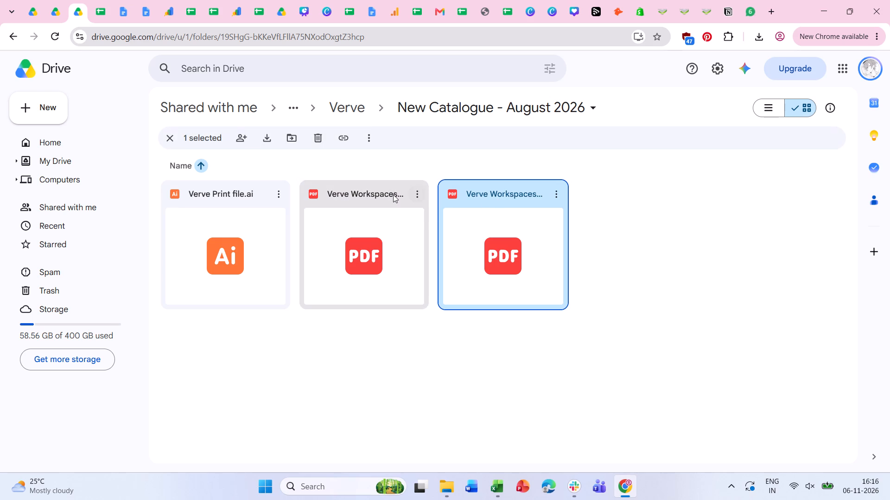
pyautogui.doubleClick(473, 194)
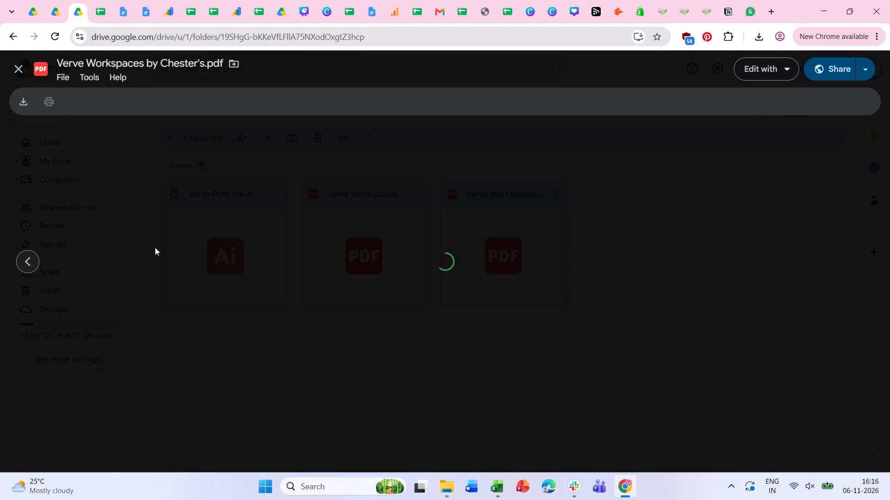
# Open the Trade page of chestersindia.com in a new tab and examine its overview and The Bespoke Treatment section.
pyautogui.click(766, 11)
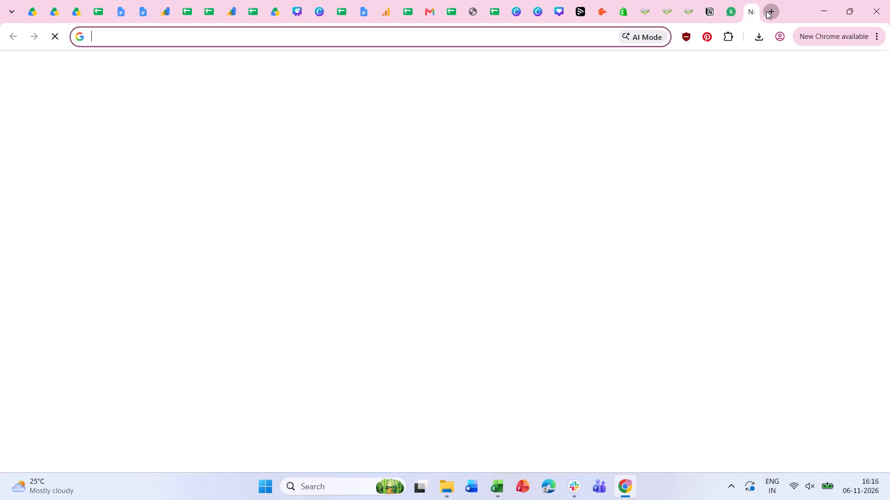
pyautogui.write('ch')
pyautogui.press('Return')
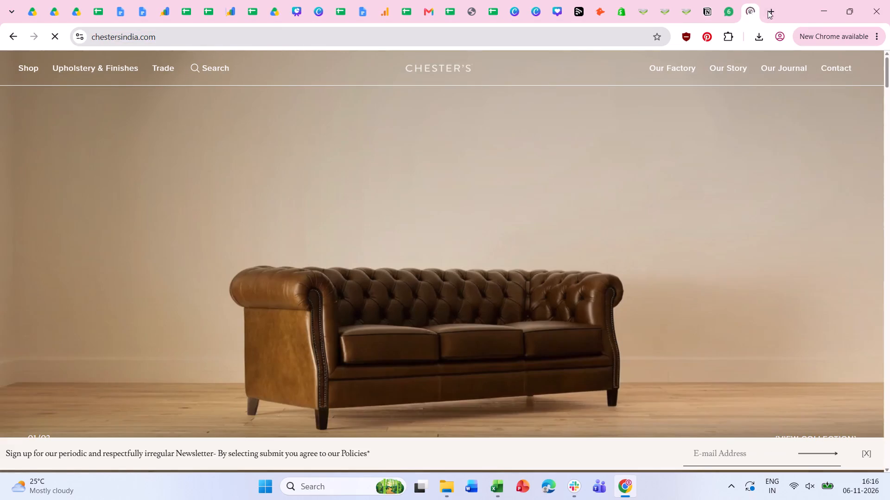
pyautogui.click(161, 72)
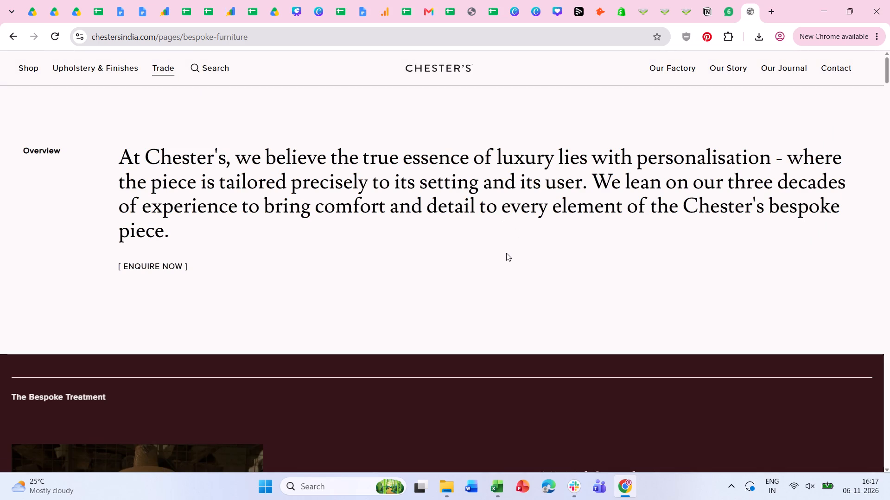
pyautogui.scroll(-10, 654, 261)
pyautogui.scroll(-6, 774, 313)
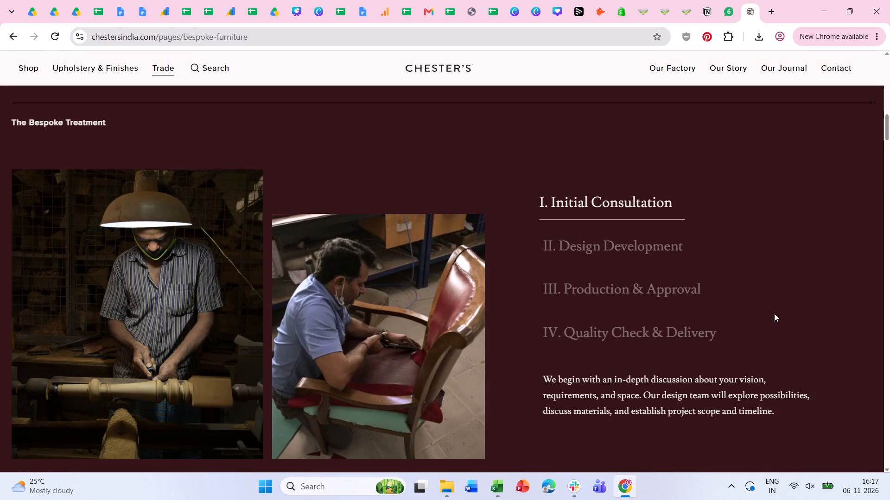
pyautogui.scroll(-15, 774, 313)
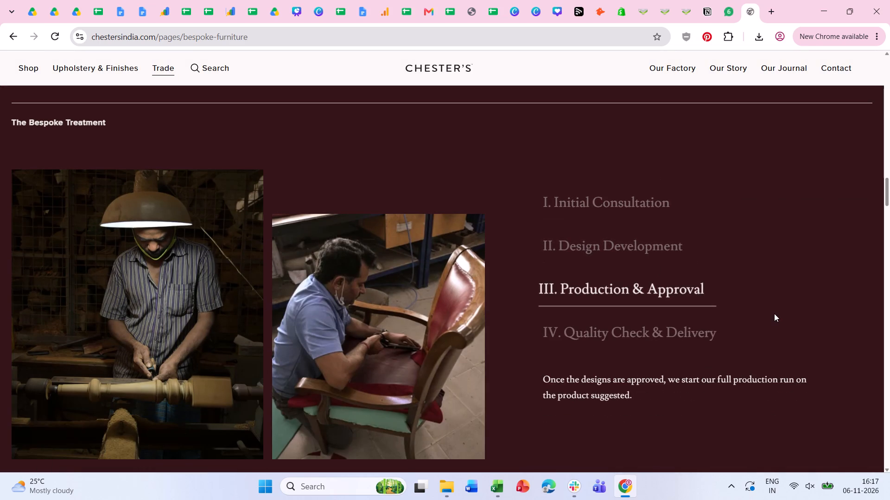
# Look through the Trade page's patrons section, completed project photos and trade enquiries section for usable imagery.
pyautogui.scroll(-9, 774, 313)
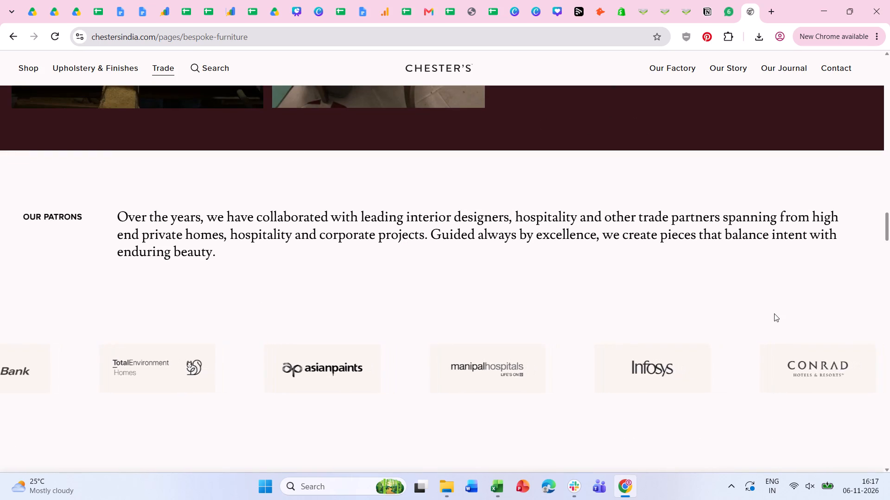
pyautogui.scroll(-20, 774, 313)
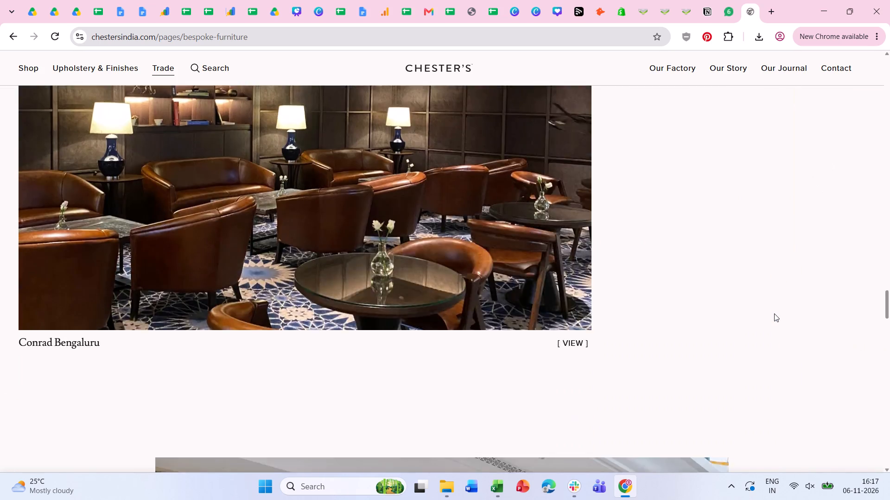
pyautogui.scroll(-16, 774, 313)
pyautogui.scroll(-10, 774, 311)
pyautogui.scroll(7, 774, 311)
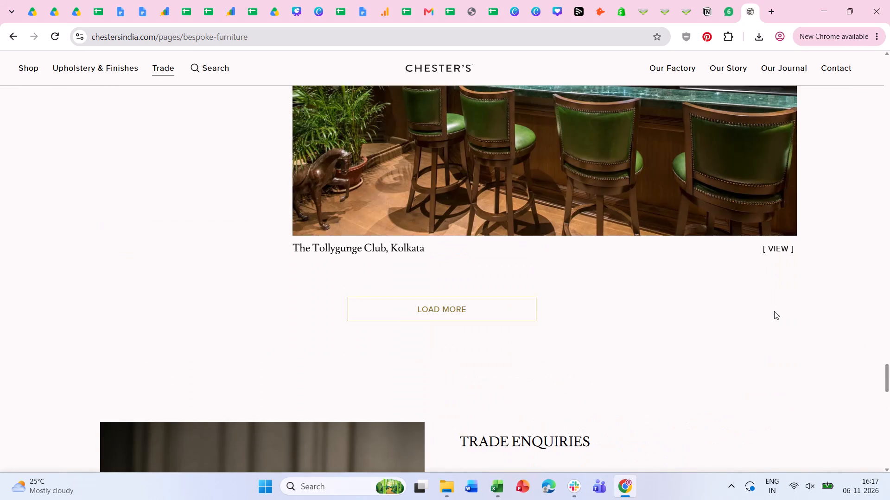
pyautogui.scroll(4, 774, 311)
pyautogui.scroll(-11, 774, 311)
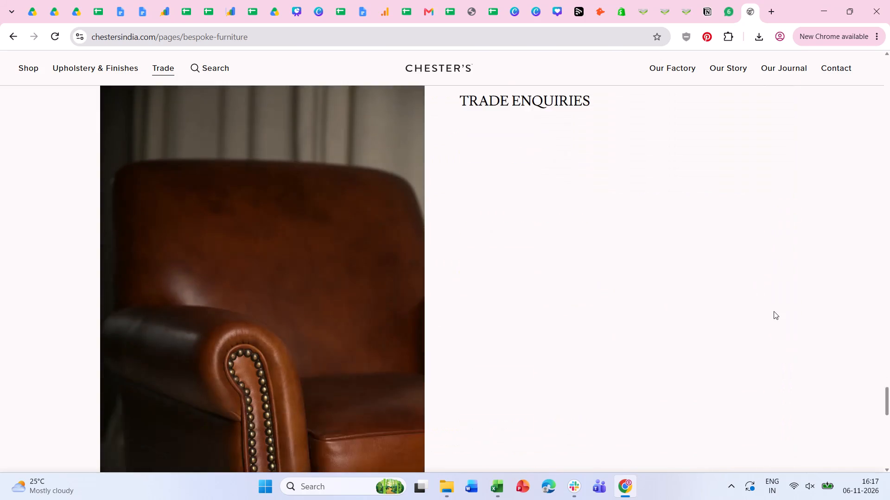
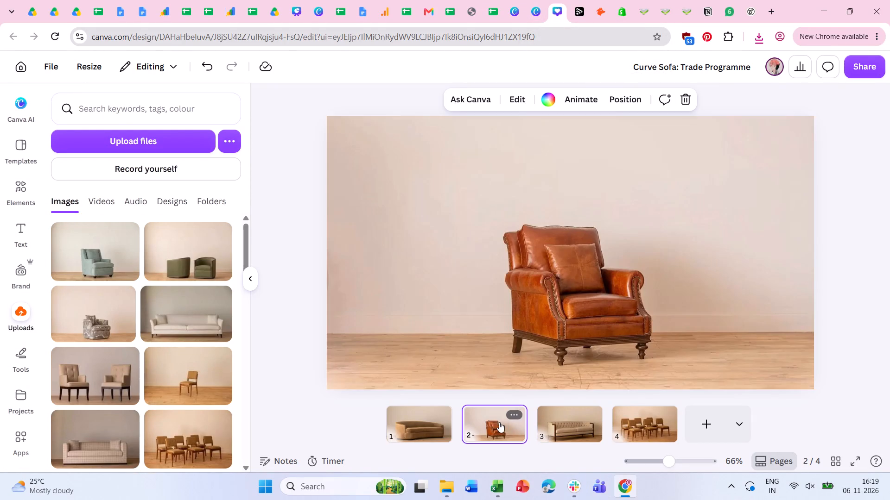
# Delete the brown leather armchair photo from page 2.
pyautogui.click(541, 282)
pyautogui.press('BackSpace')
# Upload WhatsApp Image 2026-11-06 at 16.17.43, the leather sofa and armchair photo, from Downloads to the Canva uploads.
pyautogui.click(456, 496)
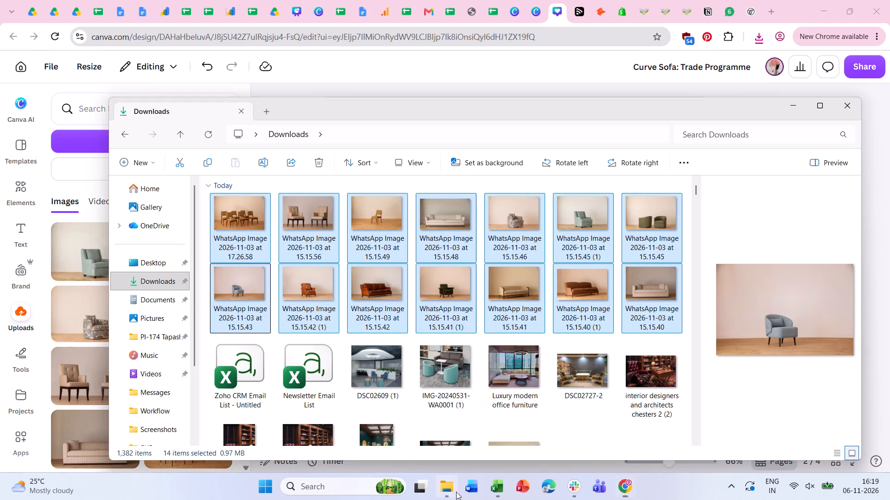
pyautogui.click(584, 367)
pyautogui.scroll(-2, 518, 344)
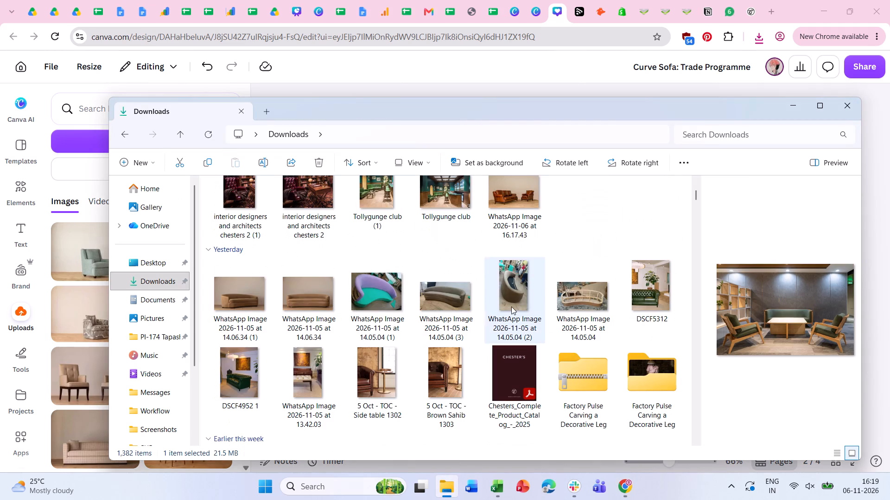
pyautogui.moveTo(510, 200); pyautogui.dragTo(85, 305)
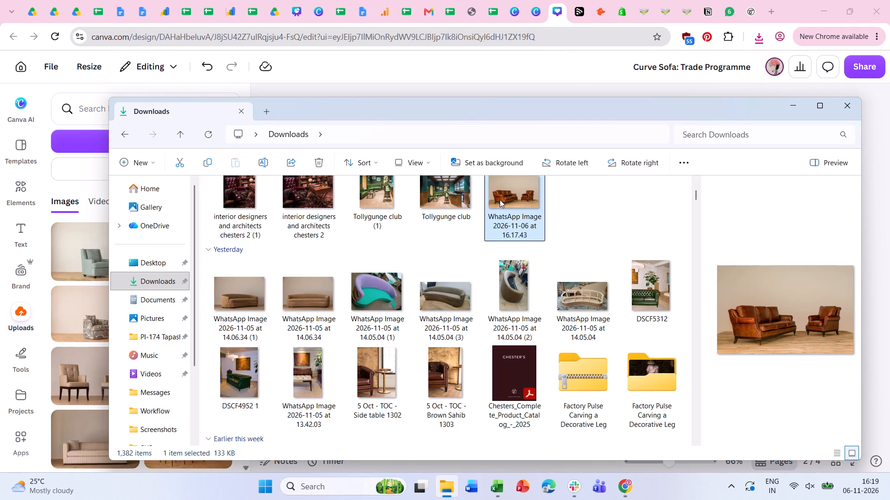
pyautogui.moveTo(500, 200); pyautogui.dragTo(90, 282)
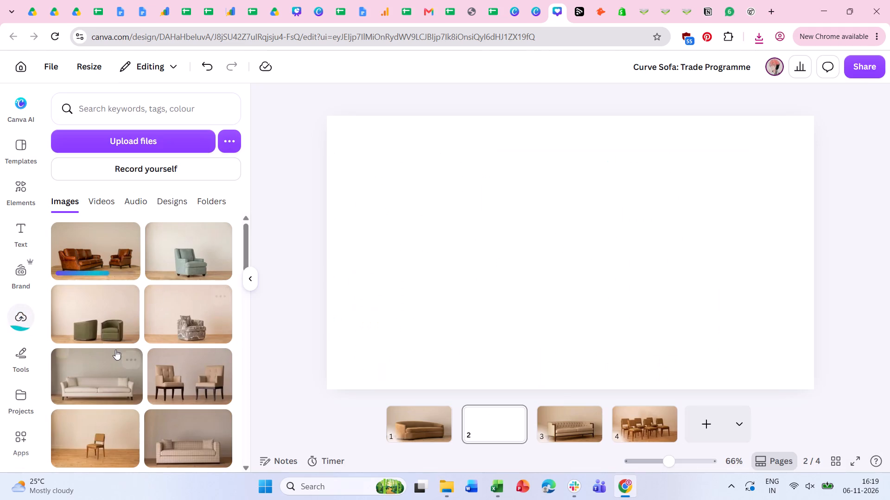
pyautogui.scroll(6, 115, 350)
# Add the uploaded leather sofa and armchair photo to page 2 and enlarge it to fill the whole page.
pyautogui.click(110, 265)
pyautogui.moveTo(572, 234); pyautogui.dragTo(467, 192)
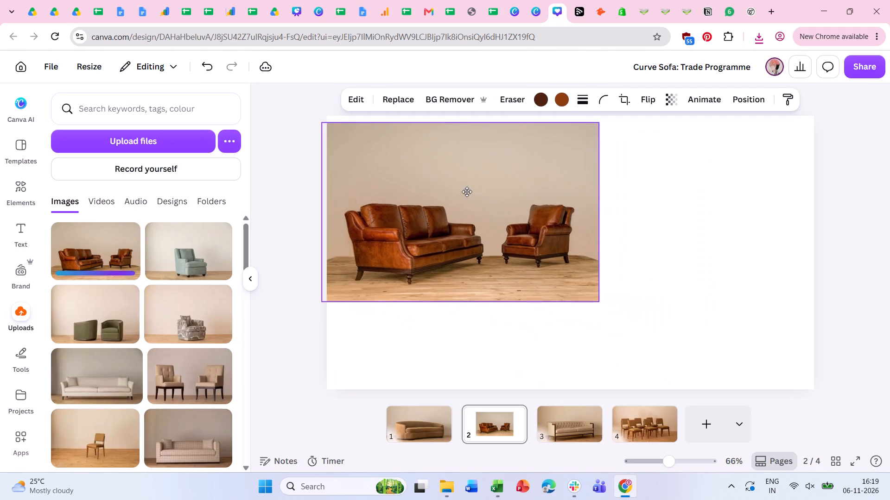
pyautogui.moveTo(467, 192); pyautogui.dragTo(468, 189)
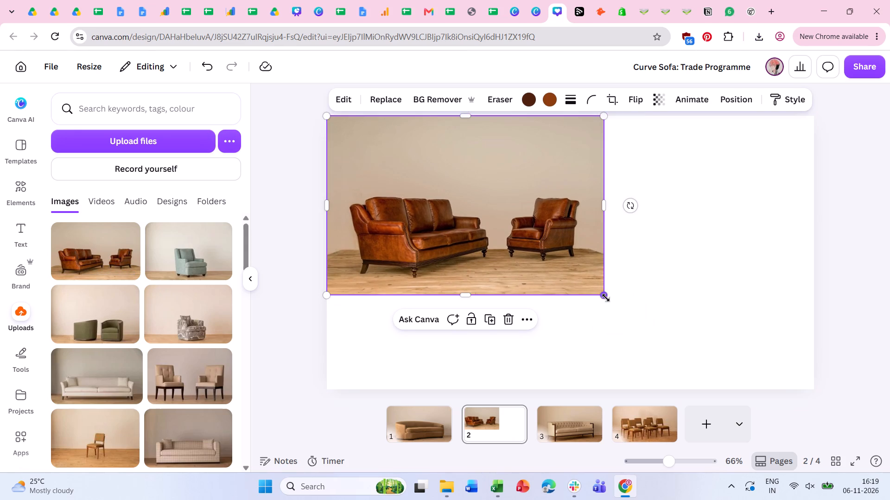
pyautogui.moveTo(606, 298); pyautogui.dragTo(756, 382)
pyautogui.moveTo(753, 259); pyautogui.dragTo(816, 257)
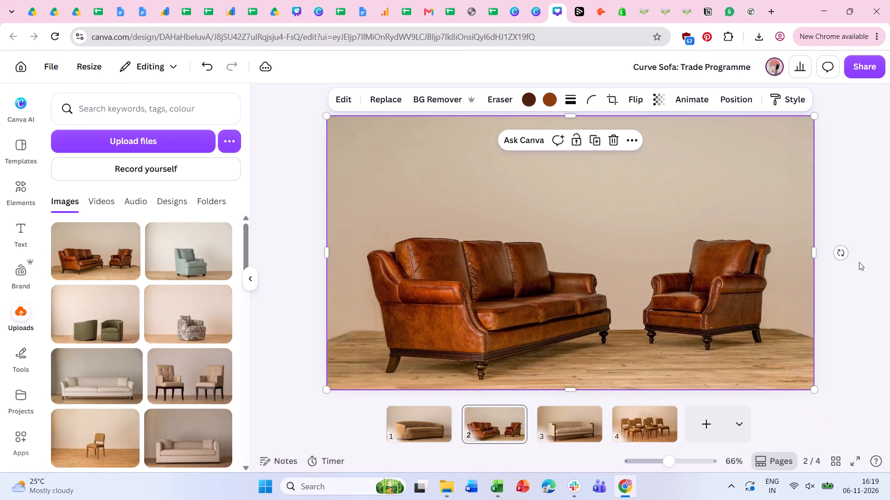
pyautogui.click(859, 262)
# Reposition the page 2 photo within its crop frame so the sofa and armchair sit higher, with more floor below.
pyautogui.click(682, 283)
pyautogui.click(612, 101)
pyautogui.moveTo(610, 321); pyautogui.dragTo(610, 313)
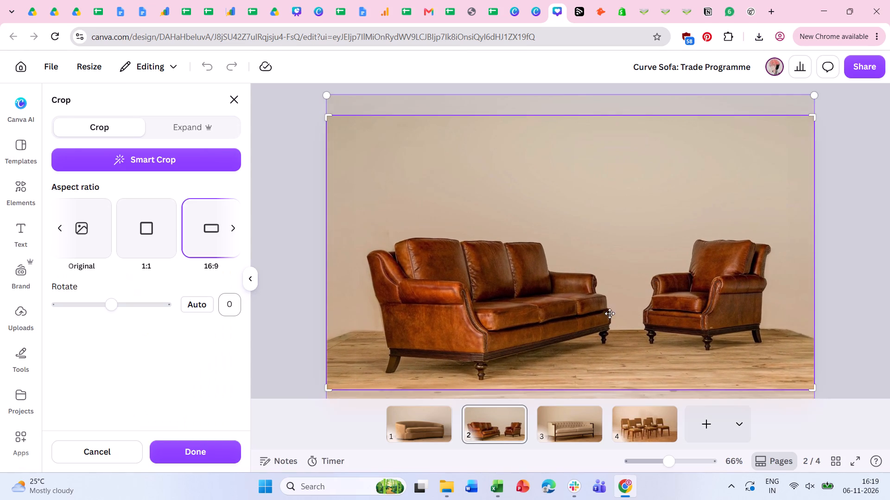
pyautogui.moveTo(610, 313); pyautogui.dragTo(609, 251)
pyautogui.click(206, 450)
pyautogui.doubleClick(276, 348)
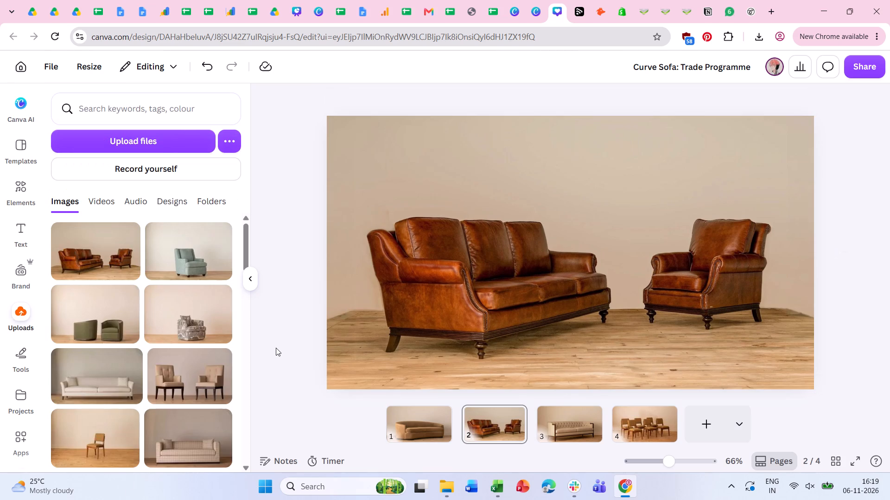
# Compare the photos on pages 1 to 3 for consistency and look through the uploaded images for alternatives.
pyautogui.click(597, 425)
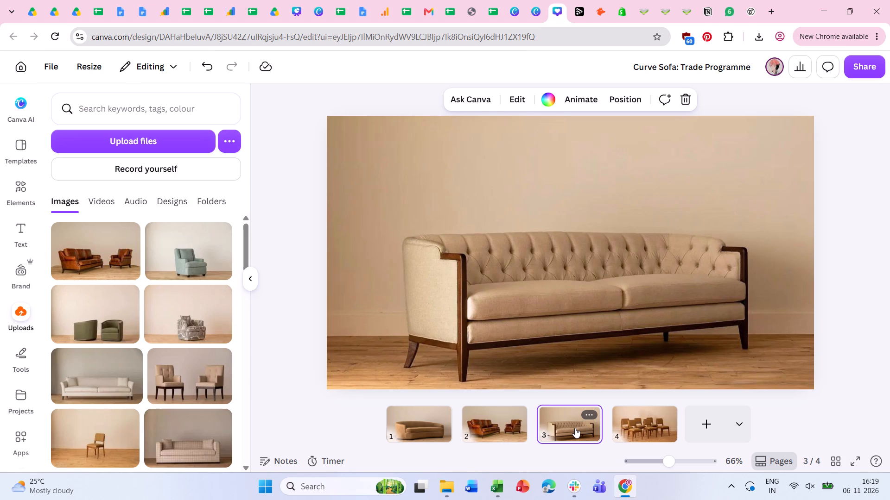
pyautogui.click(511, 425)
pyautogui.click(416, 427)
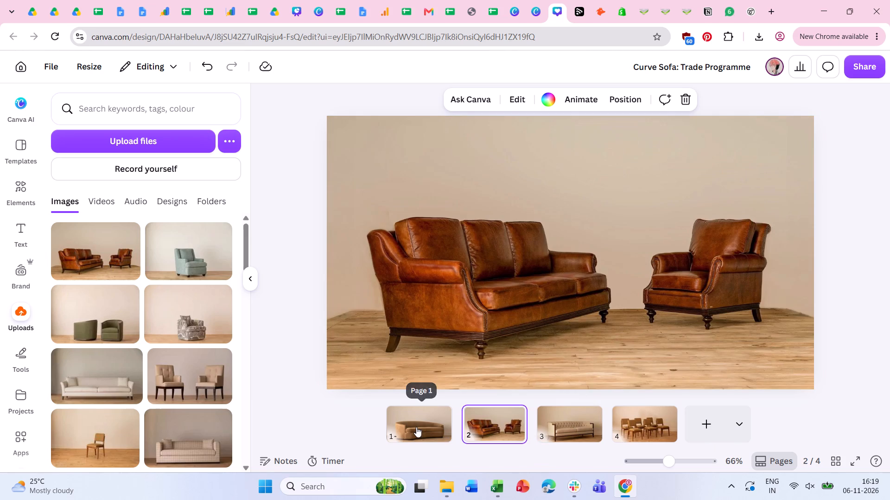
pyautogui.click(482, 422)
pyautogui.click(572, 431)
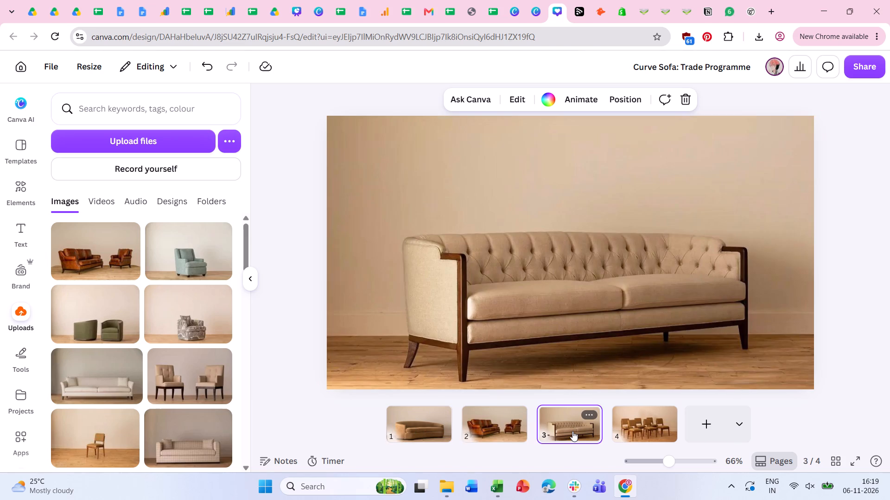
pyautogui.scroll(-3, 234, 372)
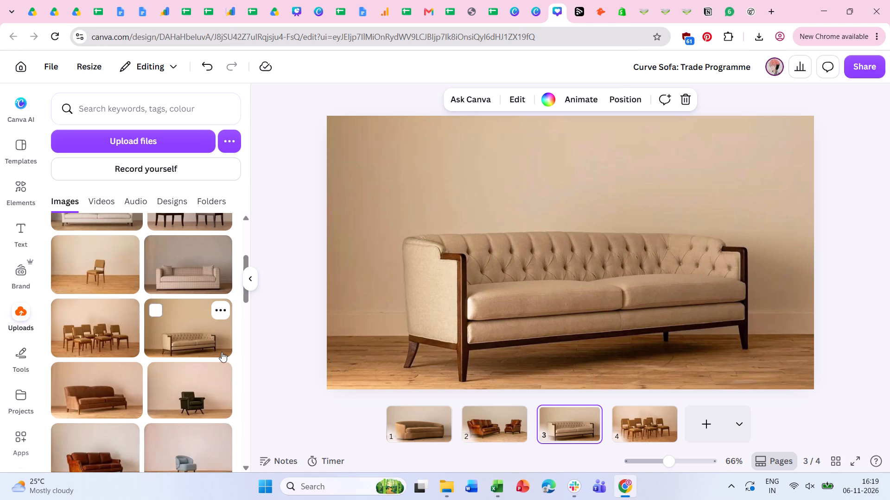
pyautogui.scroll(-2, 221, 349)
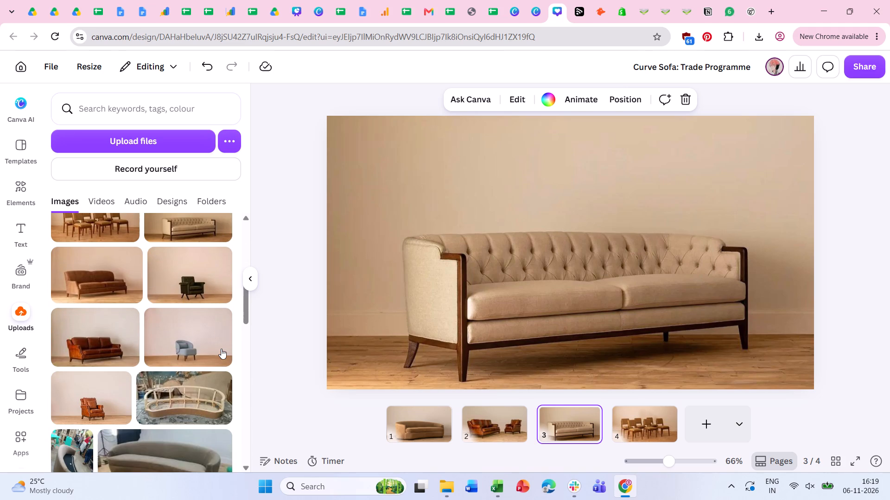
pyautogui.scroll(2, 221, 349)
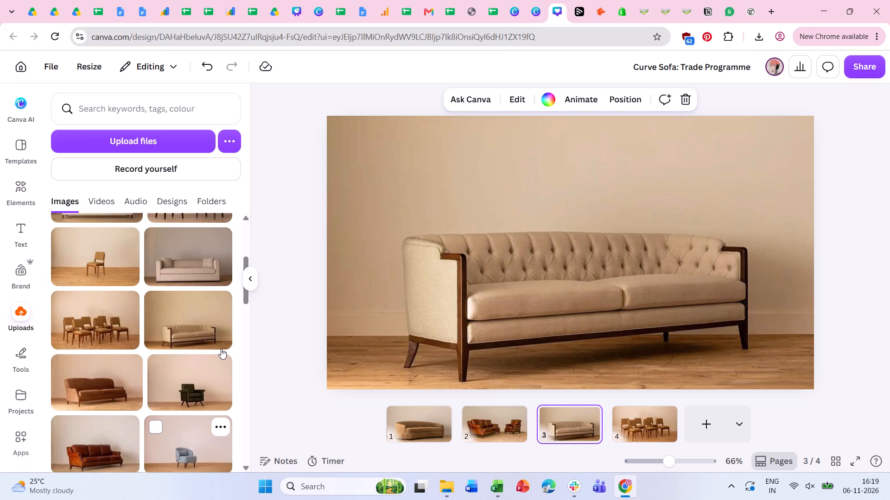
pyautogui.click(436, 431)
pyautogui.click(498, 424)
pyautogui.click(567, 425)
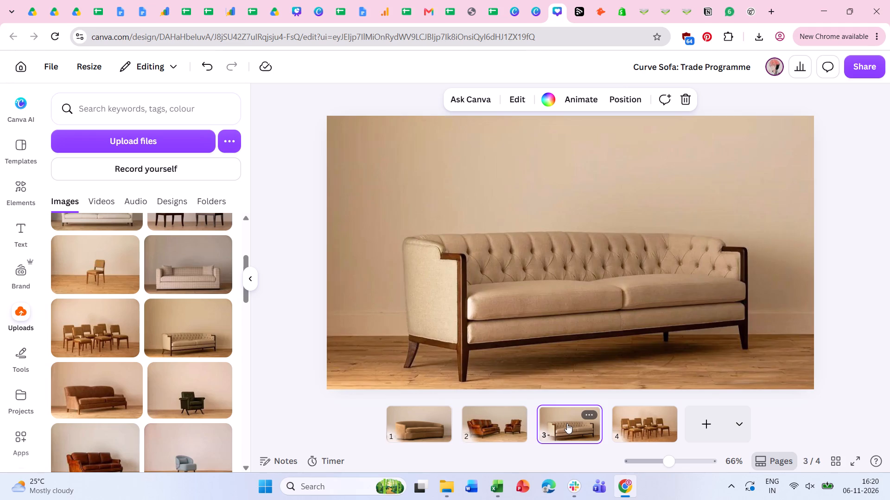
pyautogui.click(440, 434)
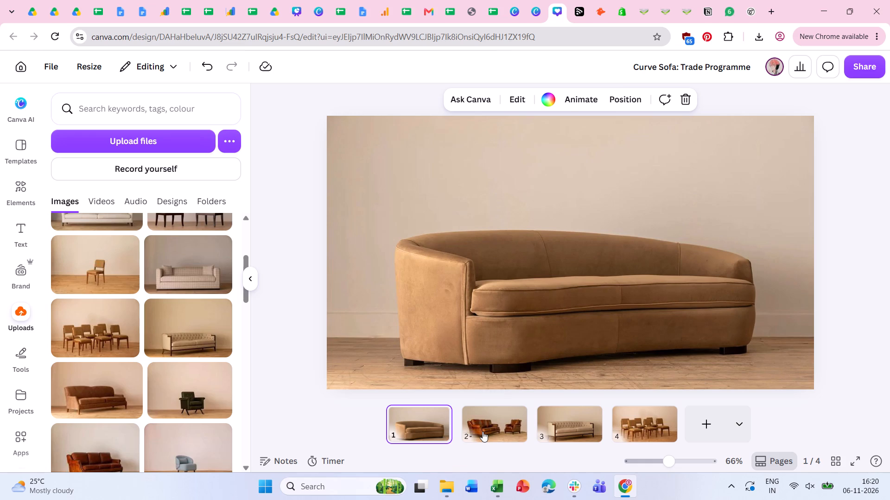
pyautogui.scroll(8, 120, 346)
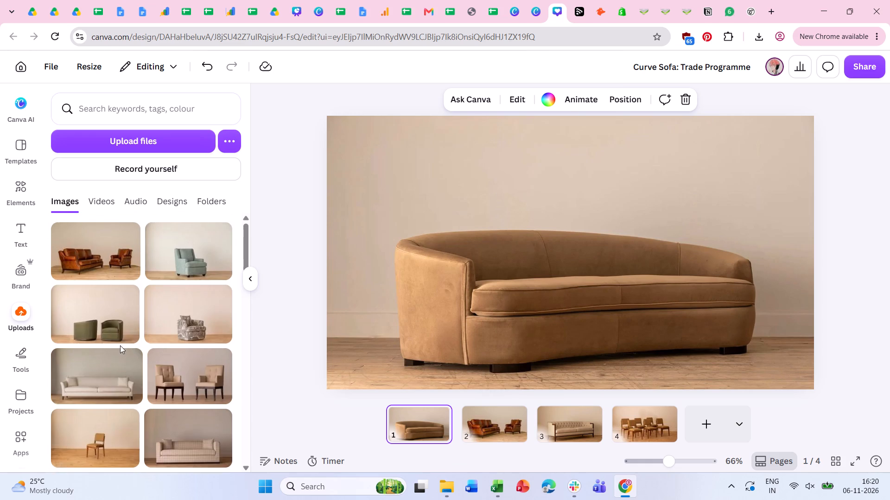
pyautogui.scroll(-10, 146, 352)
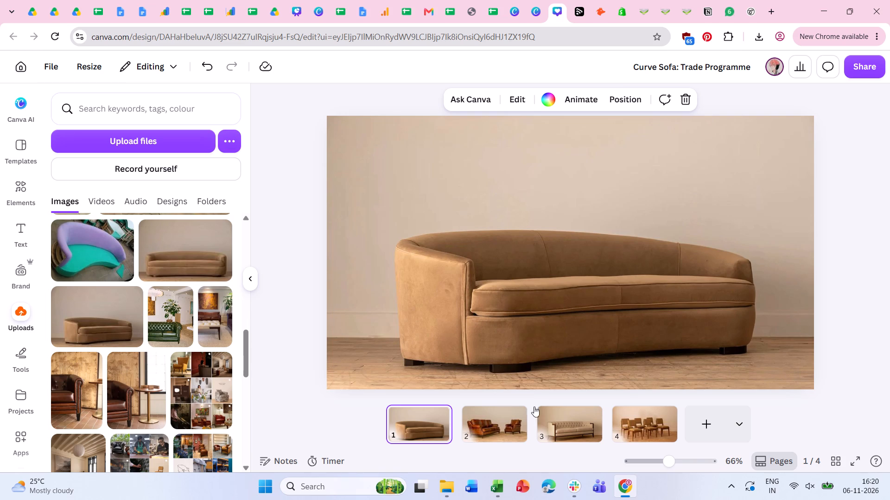
# Look through the Adjust settings for the leather sofa and armchair photo on page 2, and close them.
pyautogui.click(509, 418)
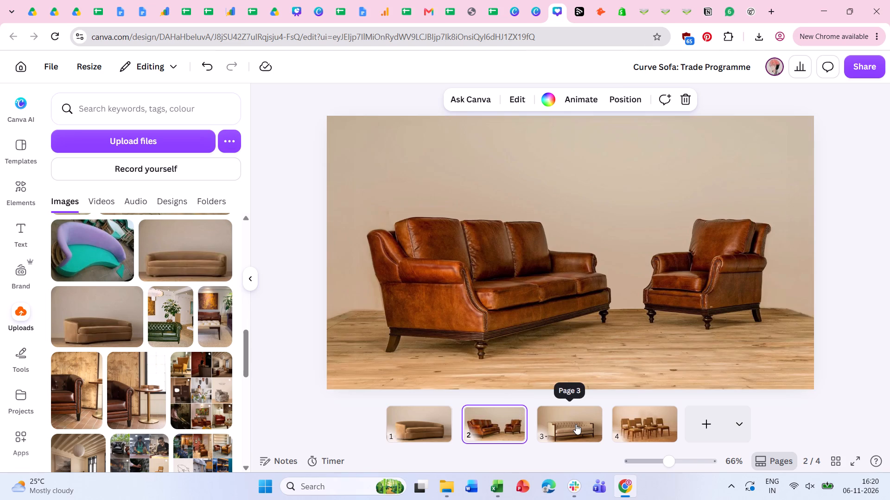
pyautogui.click(526, 167)
pyautogui.click(350, 102)
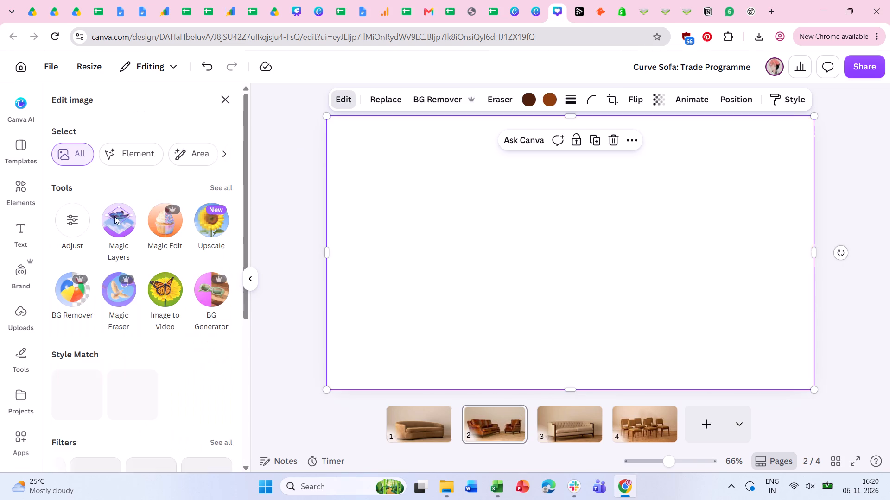
pyautogui.click(79, 233)
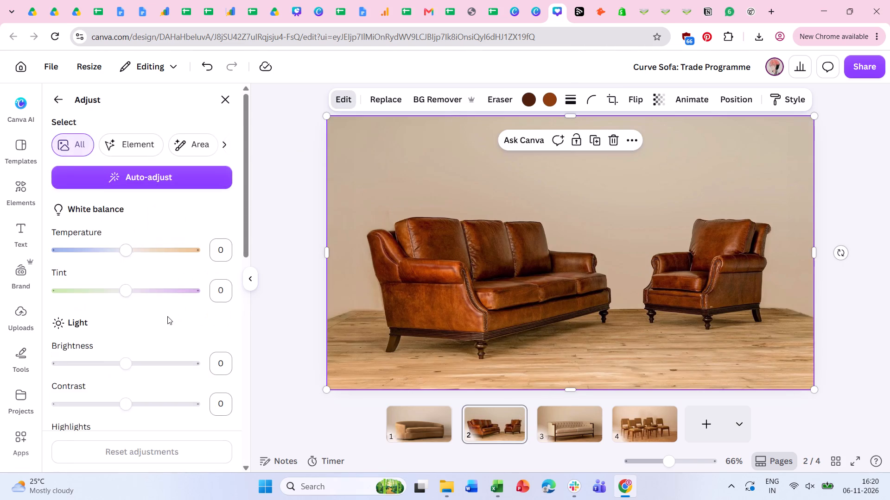
pyautogui.scroll(-10, 177, 330)
pyautogui.click(226, 99)
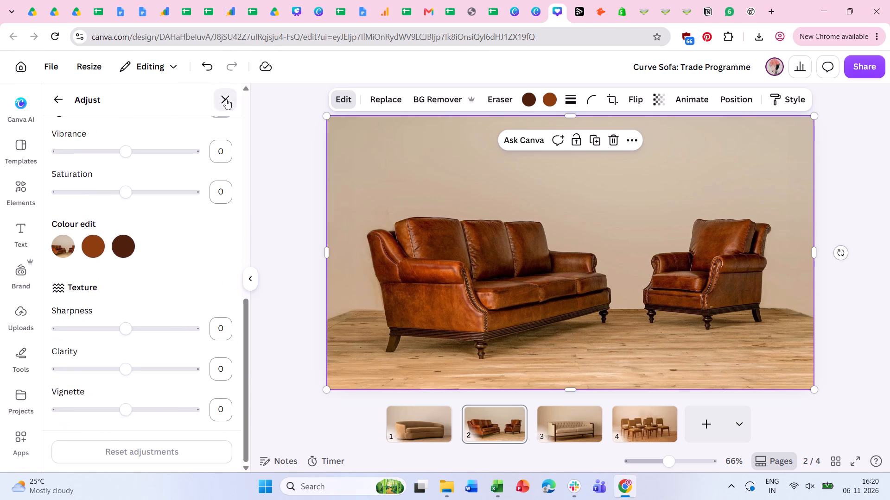
pyautogui.doubleClick(841, 294)
# Review the tufted sofa photo on page 3 and the dining chairs photo on page 4.
pyautogui.click(560, 433)
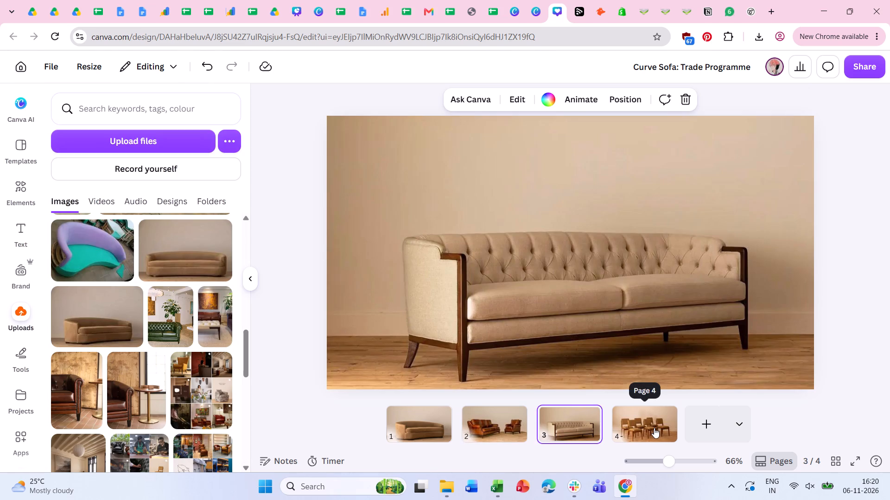
pyautogui.click(654, 428)
pyautogui.click(824, 331)
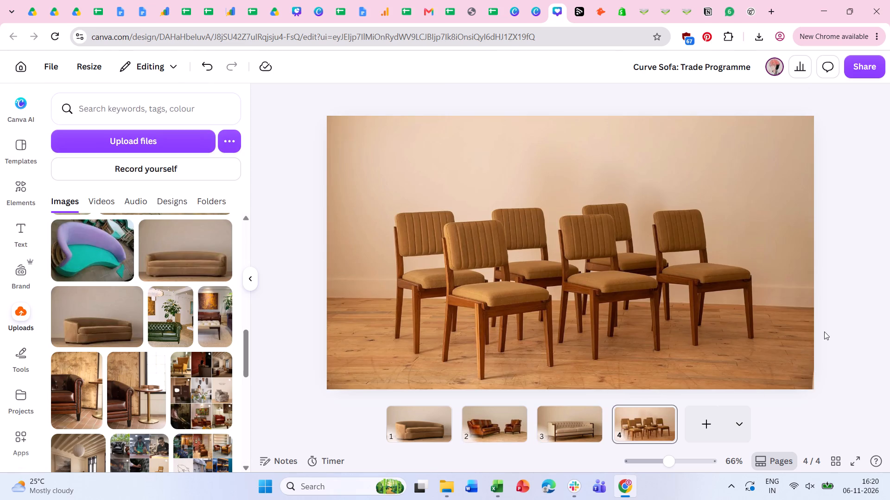
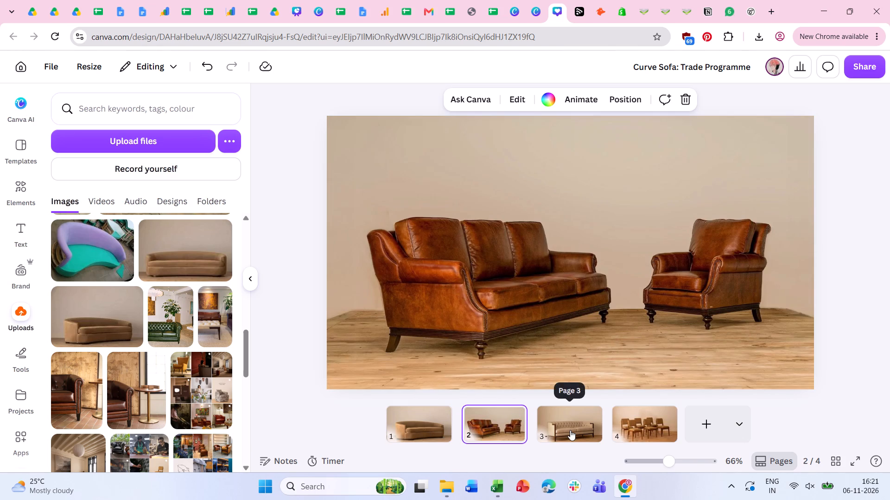
# Add a fifth page and fill it with the uploaded photo of the two green barrel chairs.
pyautogui.click(570, 430)
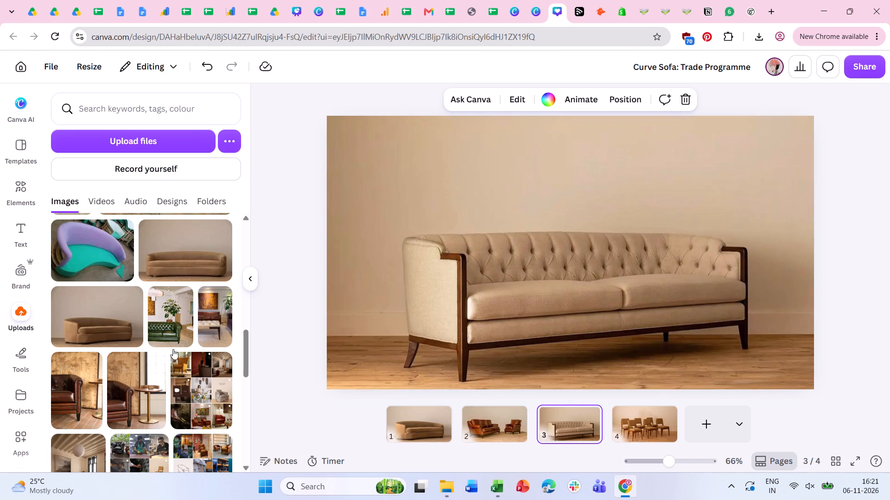
pyautogui.scroll(10, 114, 334)
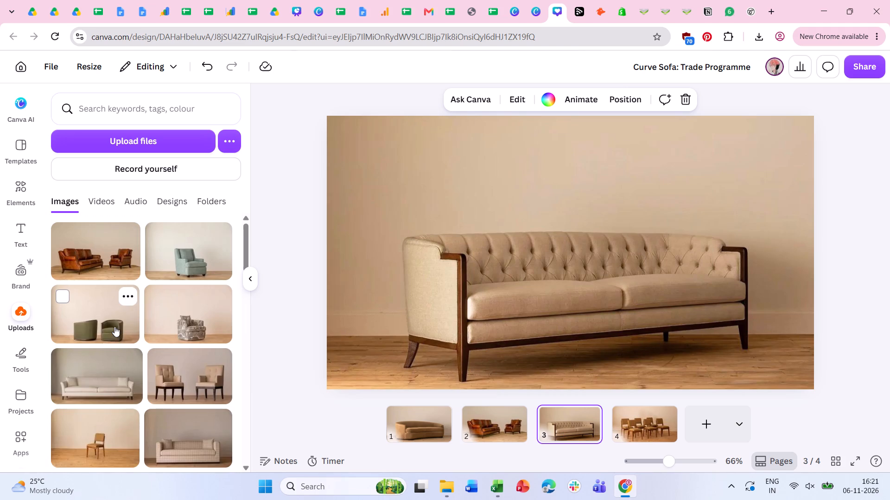
pyautogui.click(706, 437)
pyautogui.moveTo(104, 335); pyautogui.dragTo(326, 268)
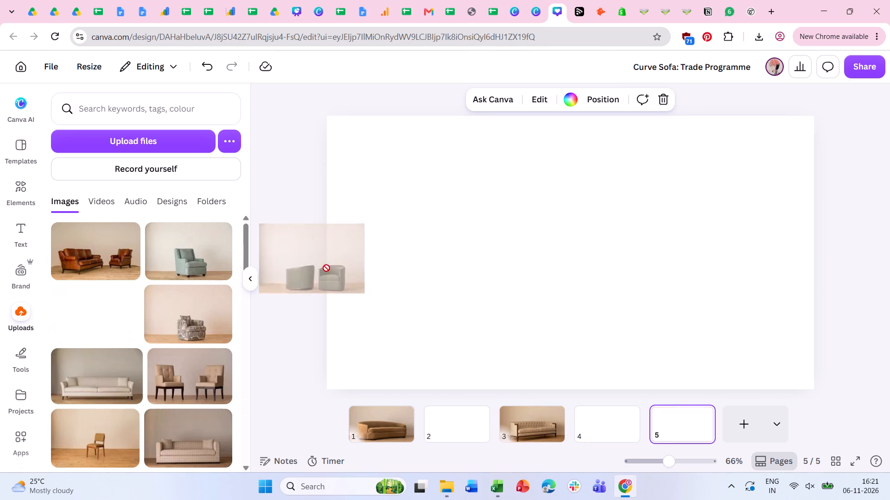
pyautogui.moveTo(326, 268); pyautogui.dragTo(343, 260)
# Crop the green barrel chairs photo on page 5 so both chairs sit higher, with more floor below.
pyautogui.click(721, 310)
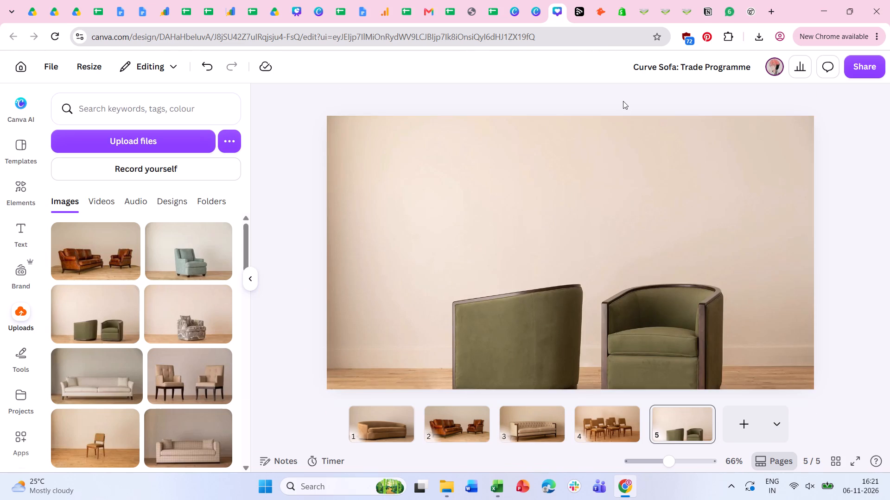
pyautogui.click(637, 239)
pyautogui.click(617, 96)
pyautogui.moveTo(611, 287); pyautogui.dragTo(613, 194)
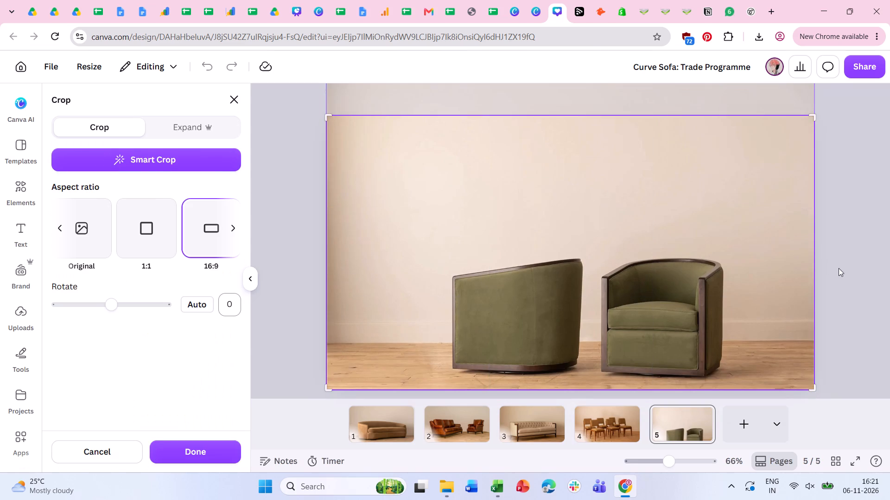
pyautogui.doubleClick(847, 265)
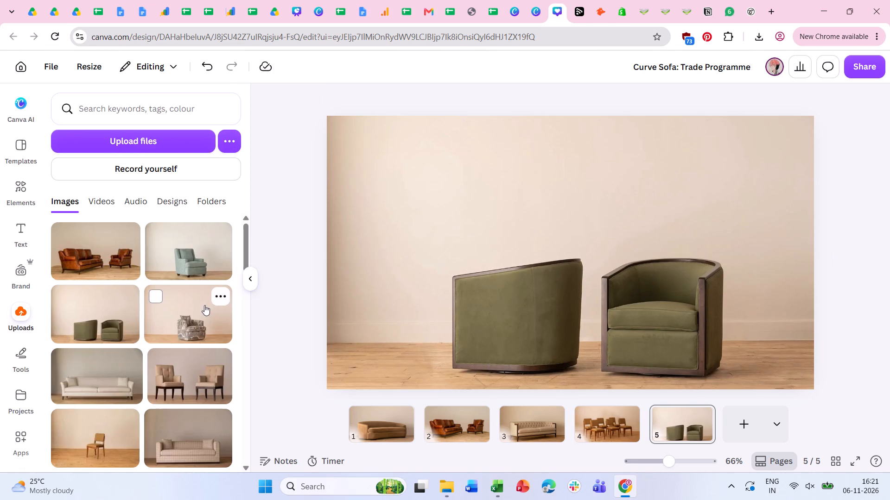
# Replace the page 5 photo with the patterned armchair, cropped so the whole chair shows with floor below it.
pyautogui.moveTo(203, 329); pyautogui.dragTo(334, 269)
pyautogui.click(470, 292)
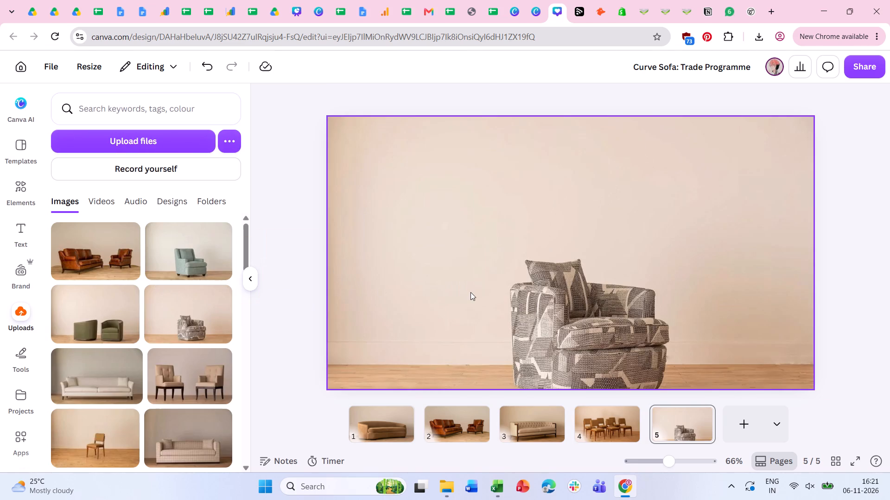
pyautogui.click(608, 103)
pyautogui.moveTo(565, 289); pyautogui.dragTo(570, 203)
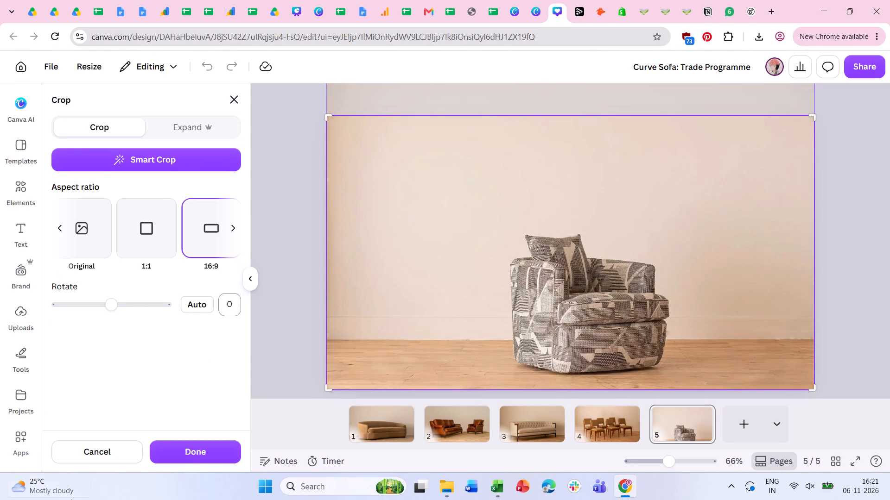
pyautogui.click(200, 448)
pyautogui.click(286, 334)
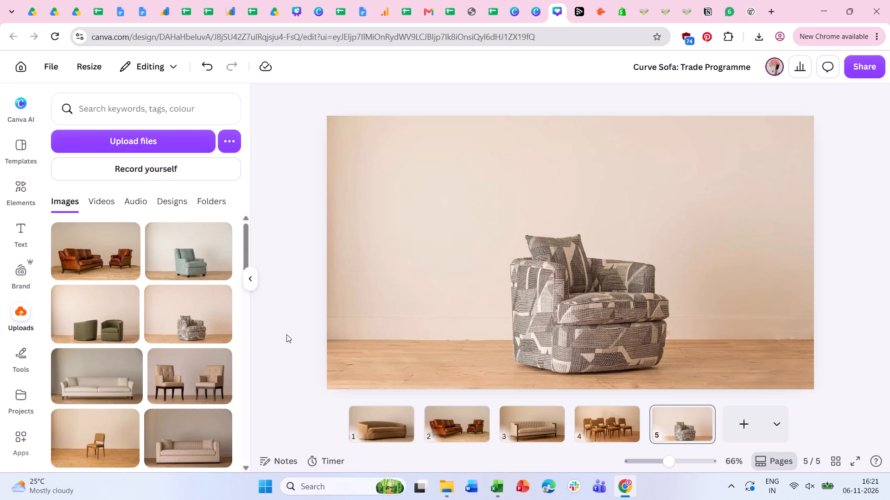
pyautogui.click(844, 281)
# Review pages 1 to 5 in order to compare the patterned armchair photo with the others.
pyautogui.click(367, 425)
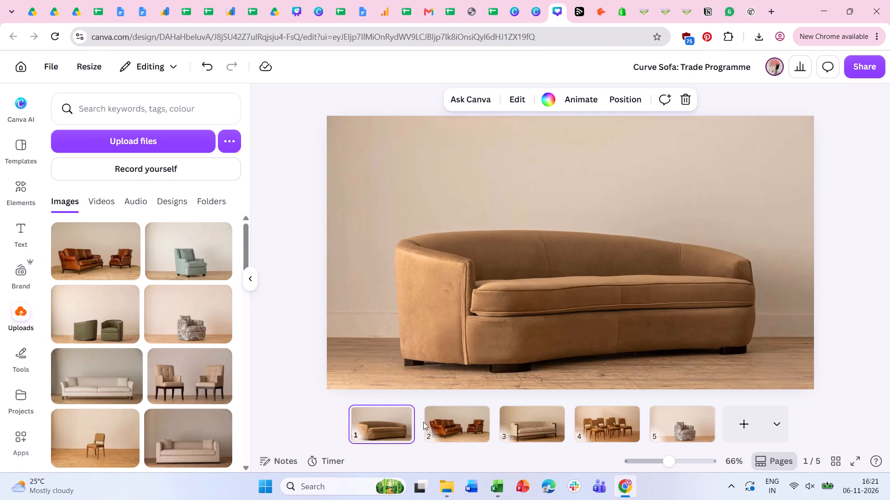
pyautogui.click(445, 422)
pyautogui.click(540, 425)
pyautogui.click(587, 419)
pyautogui.click(677, 425)
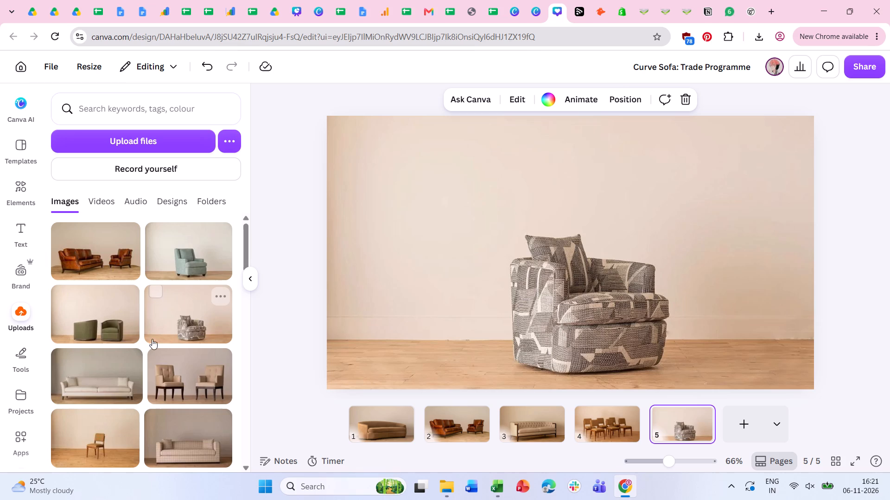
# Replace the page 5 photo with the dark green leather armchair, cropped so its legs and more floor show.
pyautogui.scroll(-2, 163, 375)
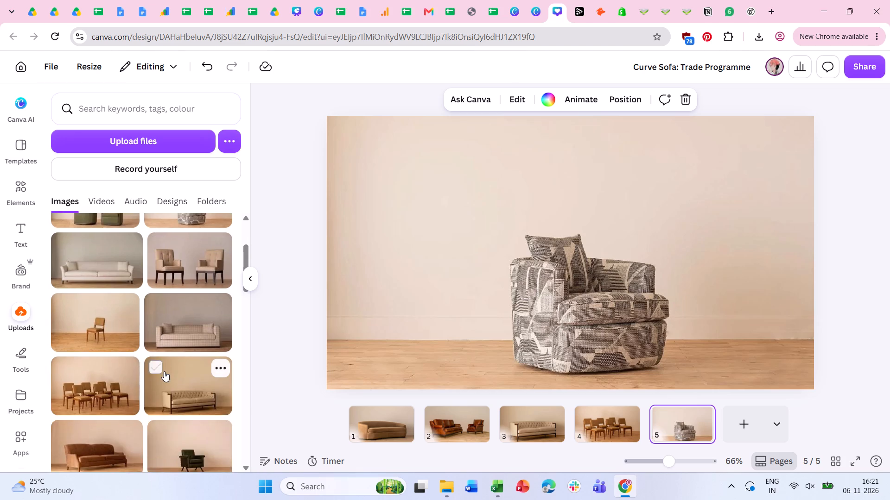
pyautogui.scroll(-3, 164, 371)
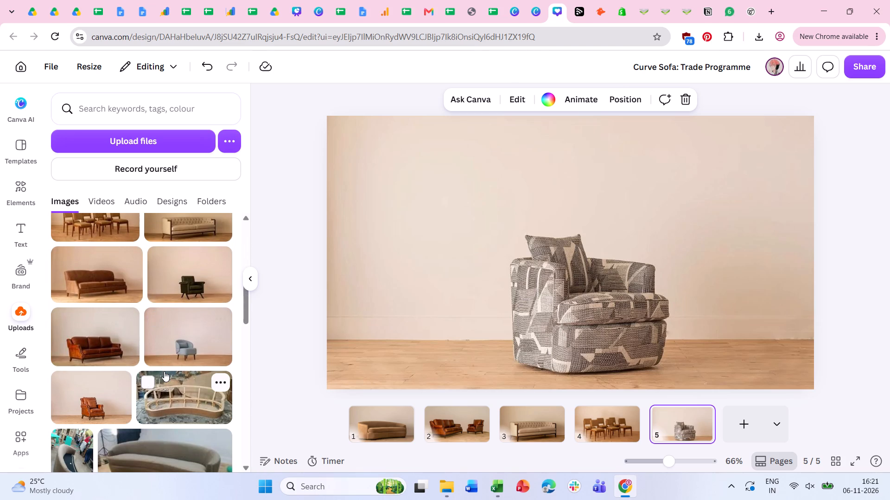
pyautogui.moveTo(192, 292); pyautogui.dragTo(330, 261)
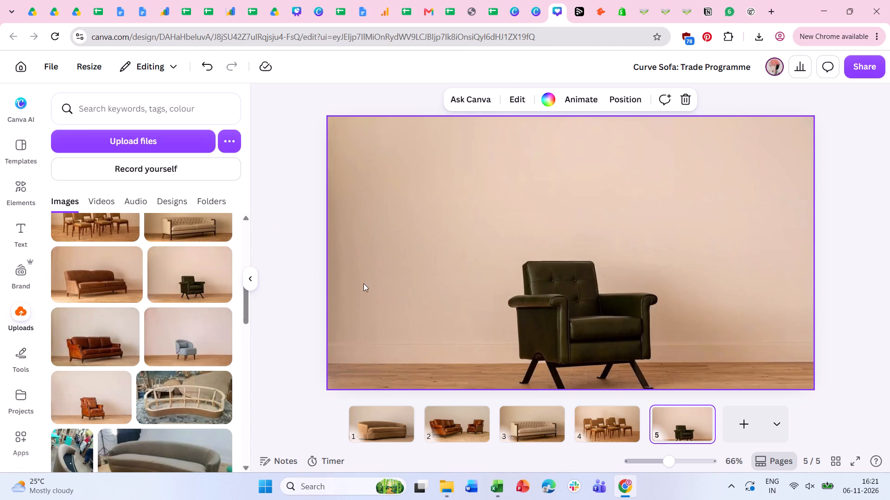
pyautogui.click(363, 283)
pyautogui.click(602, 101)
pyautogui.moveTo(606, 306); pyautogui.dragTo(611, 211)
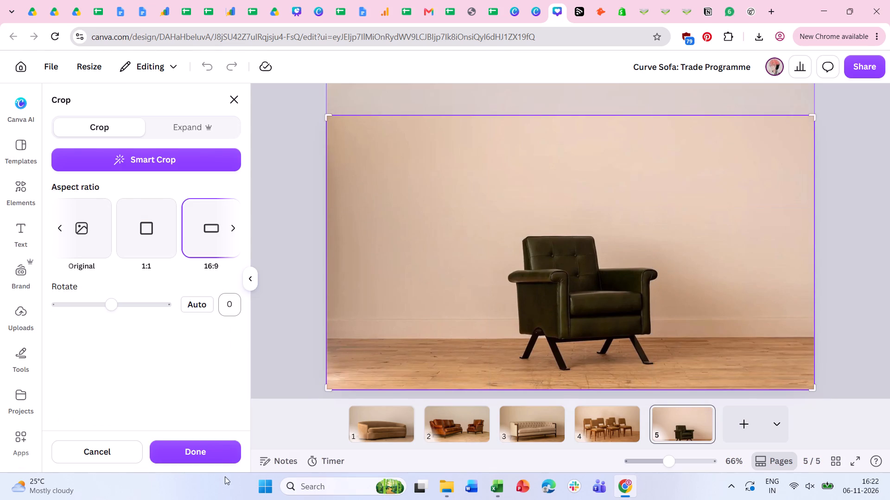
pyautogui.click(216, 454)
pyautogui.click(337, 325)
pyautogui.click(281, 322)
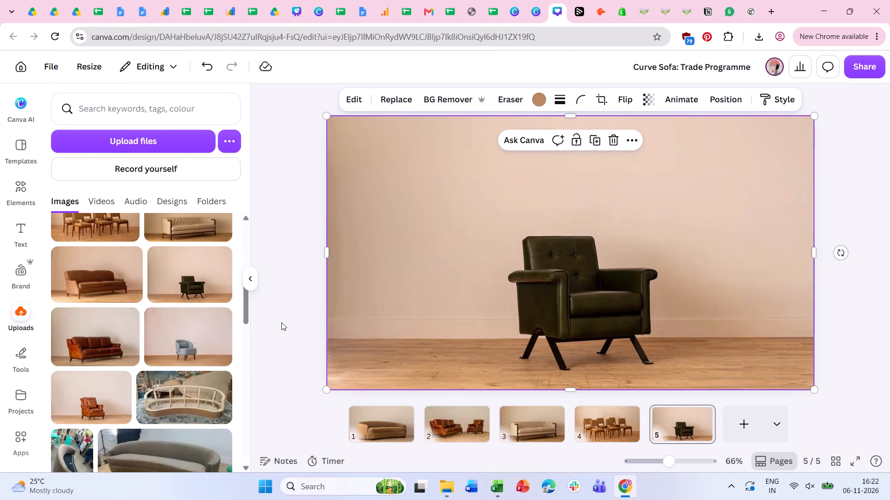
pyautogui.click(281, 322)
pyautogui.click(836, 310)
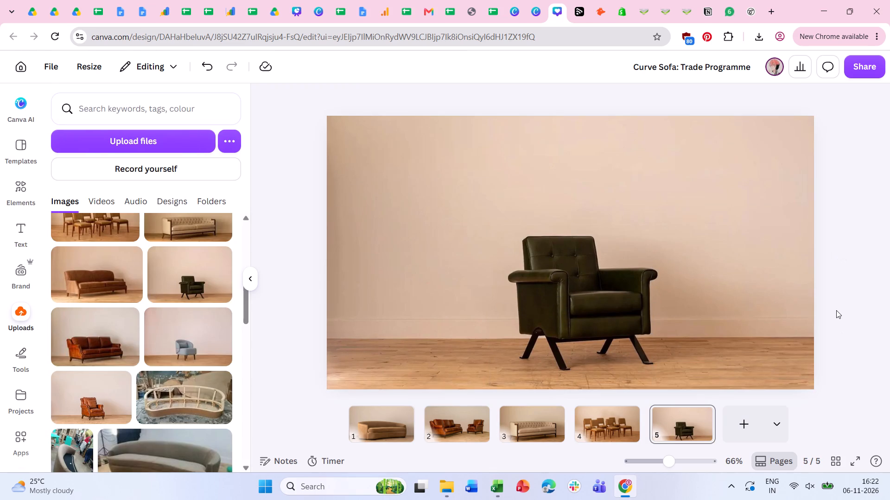
# Page through the design from page 5 to page 1 and back to compare the dark green armchair photo.
pyautogui.press('Left')
pyautogui.press('Left')
pyautogui.press('Left')
pyautogui.press('Left')
pyautogui.press('Right')
pyautogui.press('Right')
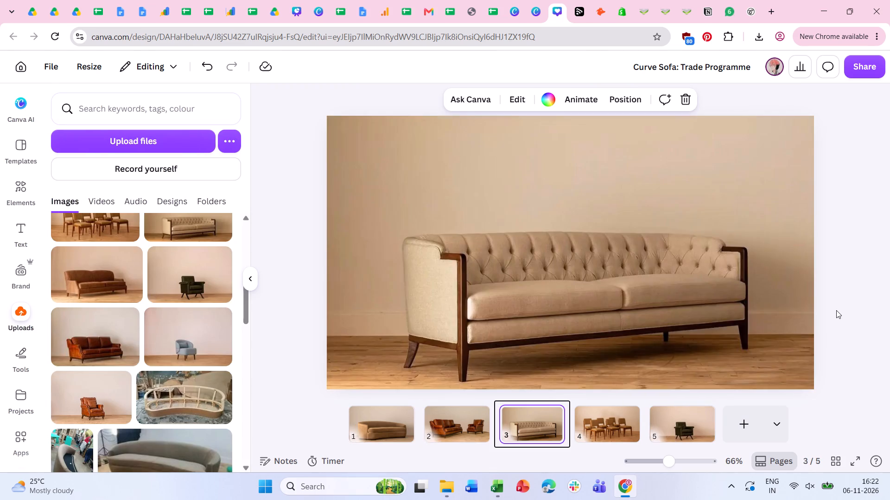
pyautogui.press('Right')
pyautogui.press('Right')
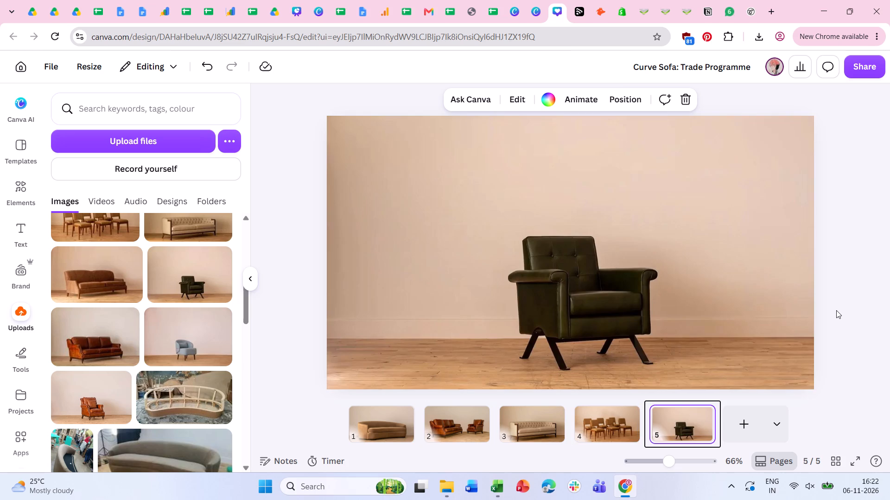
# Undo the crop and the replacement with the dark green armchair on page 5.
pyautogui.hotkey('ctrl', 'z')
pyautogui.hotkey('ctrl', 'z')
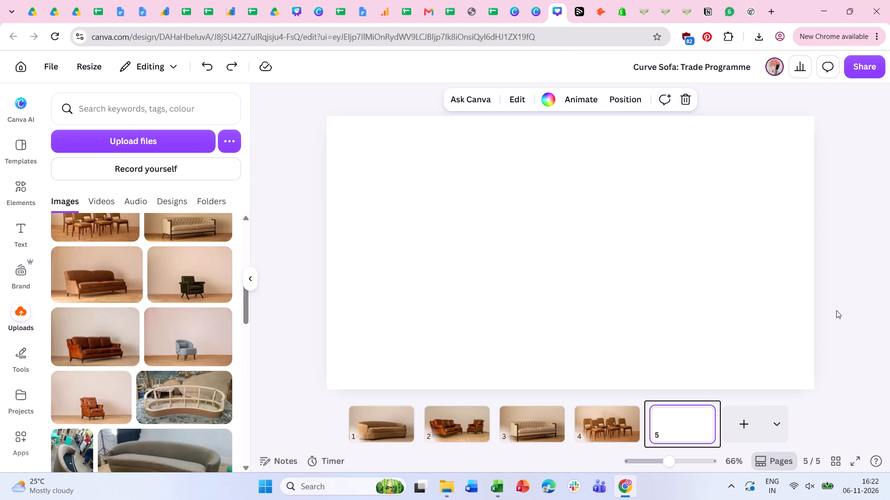
# Page back and forth through pages 1 to 5 to check how consistently the photos' backgrounds and framing match.
pyautogui.press('Left')
pyautogui.press('Left')
pyautogui.press('Left')
pyautogui.press('Left')
pyautogui.press('Right')
pyautogui.press('Right')
pyautogui.press('Right')
pyautogui.press('Right')
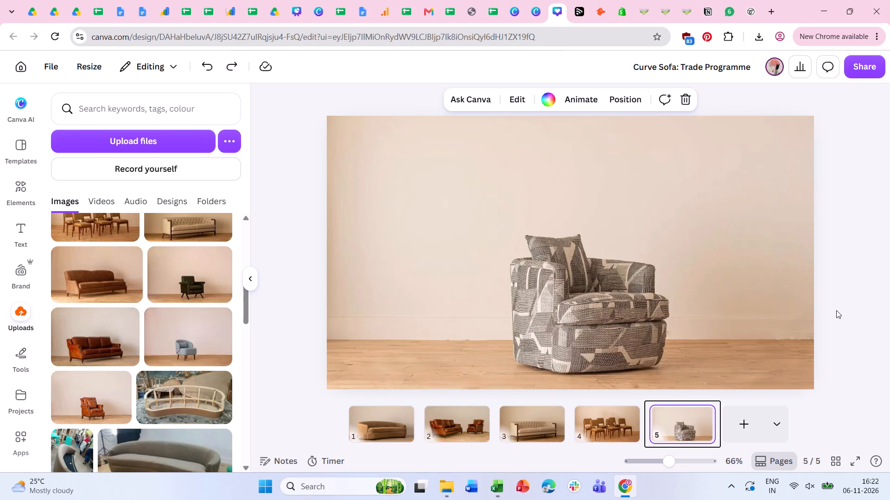
pyautogui.press('Left')
pyautogui.press('Left')
pyautogui.press('Left')
pyautogui.press('Left')
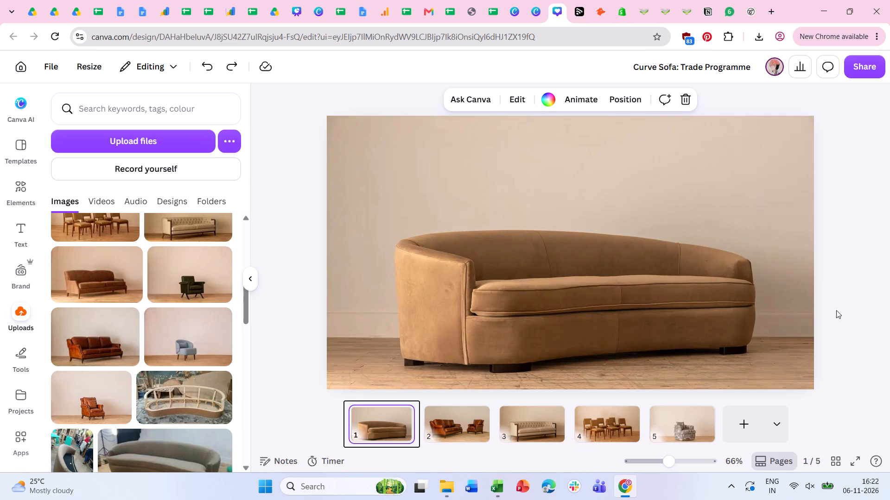
pyautogui.press('Right')
pyautogui.press('Right')
pyautogui.press('Right')
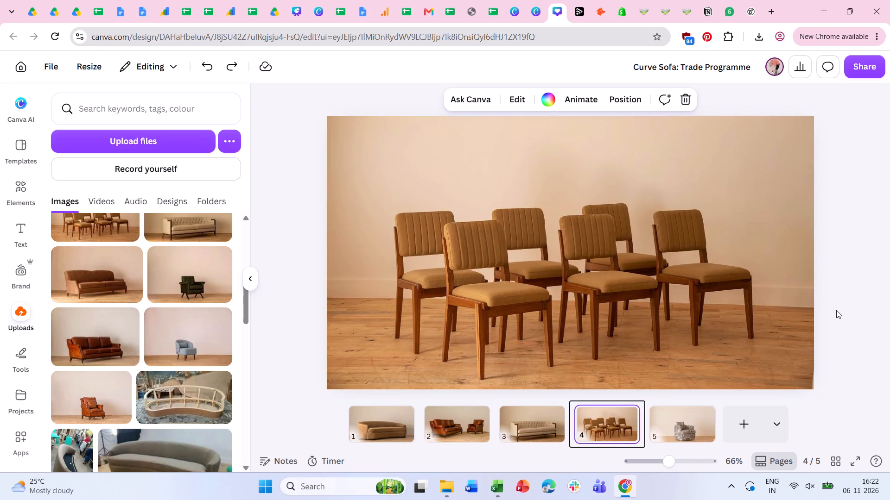
pyautogui.press('Left')
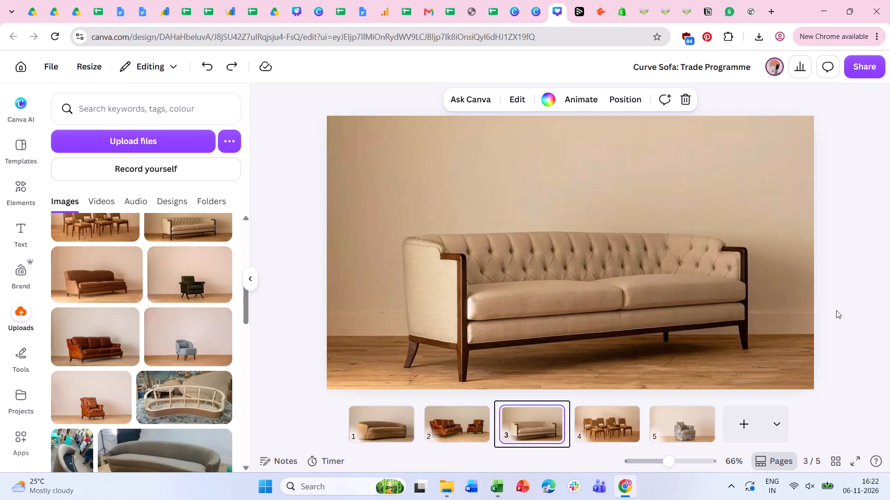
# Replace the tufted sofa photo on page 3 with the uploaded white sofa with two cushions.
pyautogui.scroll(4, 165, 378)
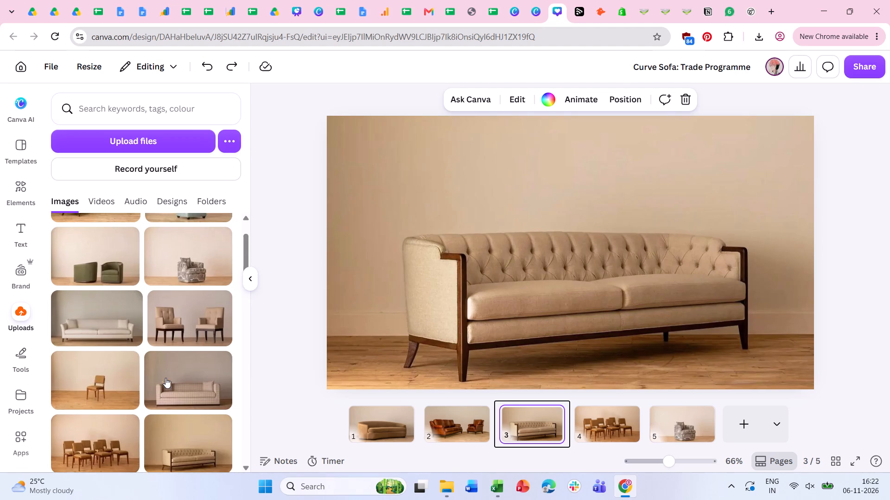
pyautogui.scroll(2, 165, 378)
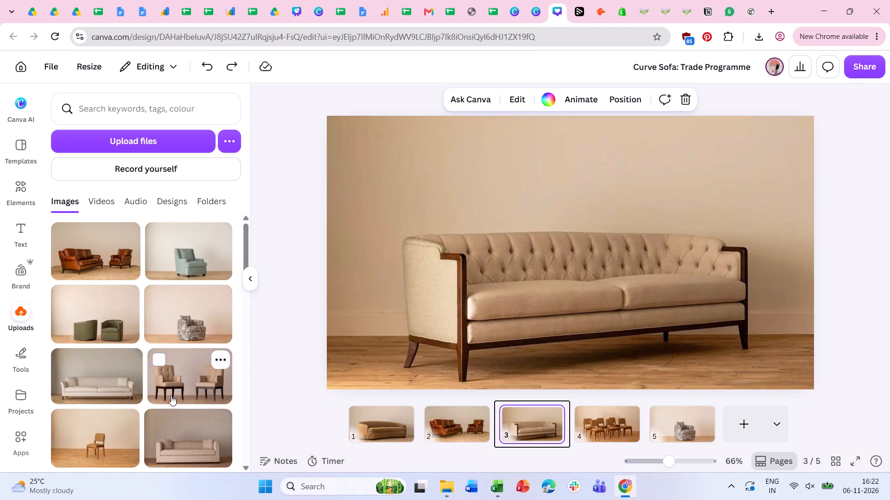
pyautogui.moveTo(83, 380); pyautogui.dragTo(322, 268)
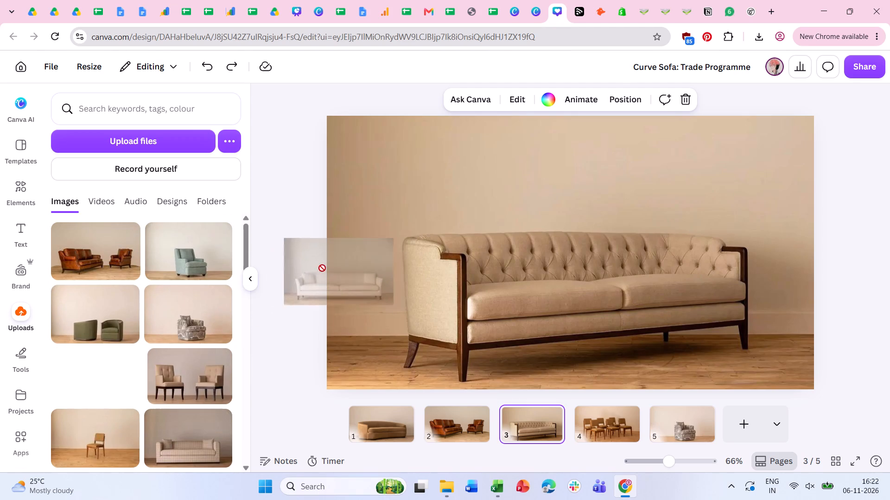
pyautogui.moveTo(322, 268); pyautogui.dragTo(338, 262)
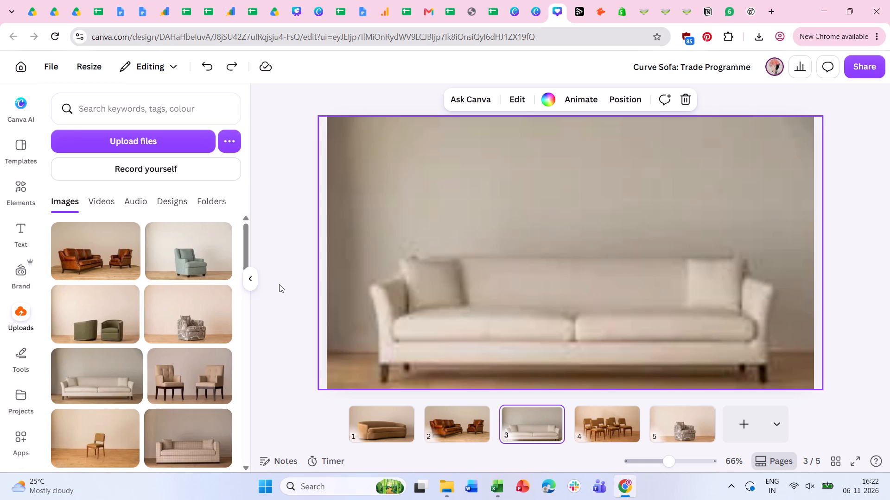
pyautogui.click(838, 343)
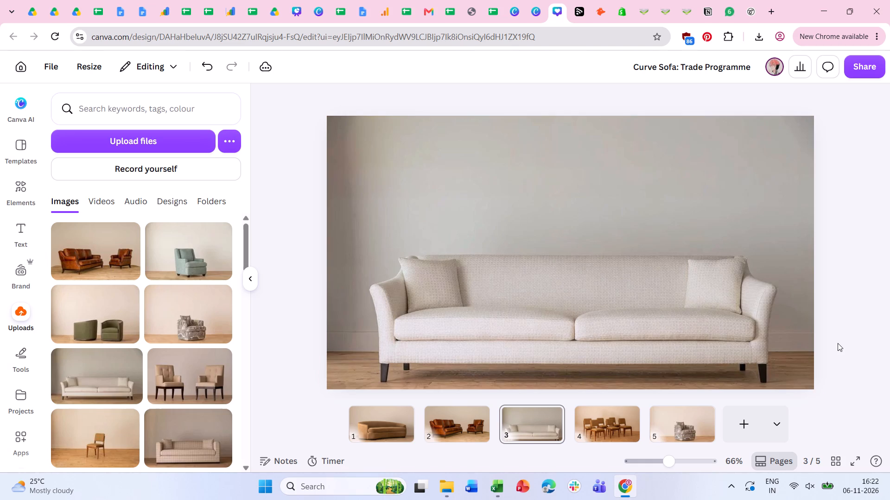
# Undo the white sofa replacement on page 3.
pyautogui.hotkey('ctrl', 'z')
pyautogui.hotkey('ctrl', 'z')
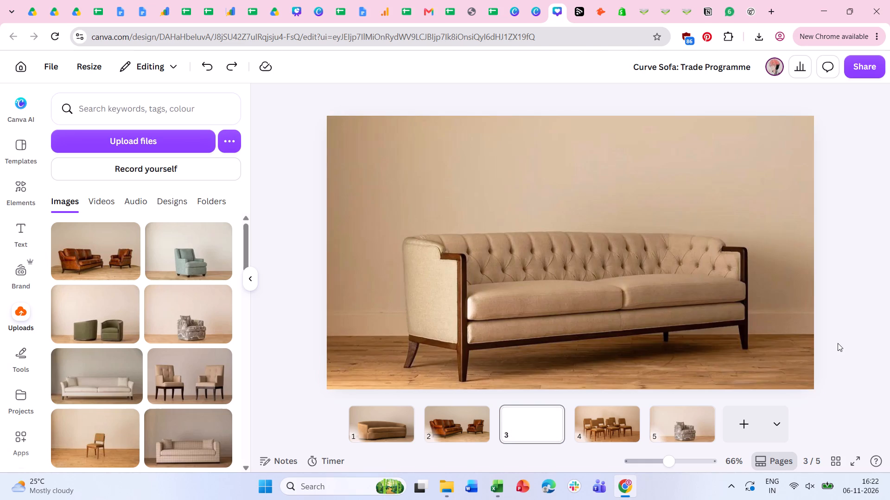
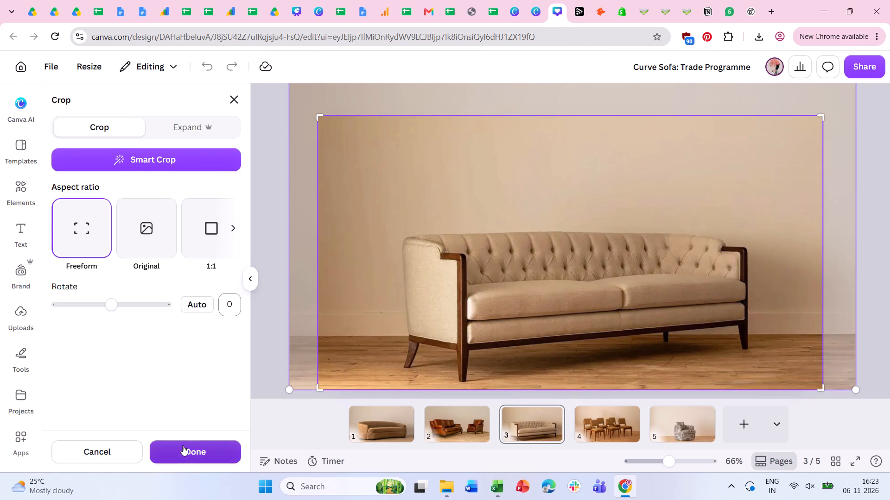
# Apply the freeform crop to the tufted sofa photo on page 3.
pyautogui.click(301, 357)
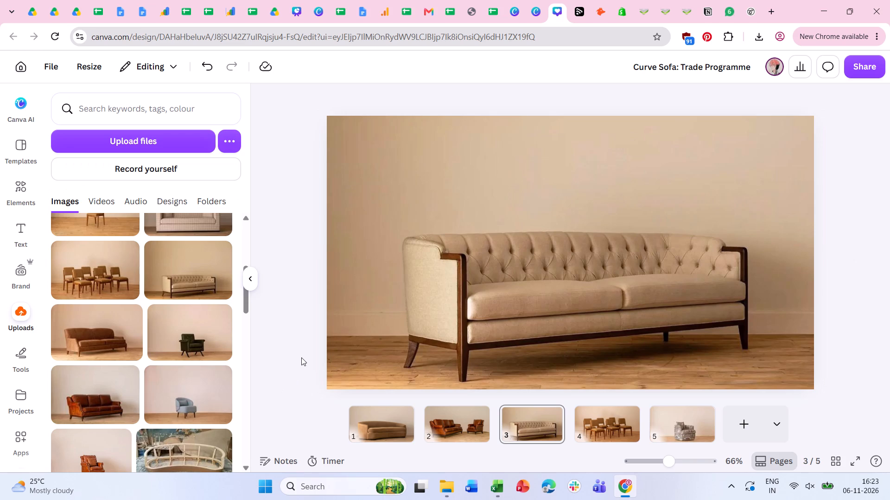
# Go to page 4 to compare the dining chairs photo's framing and background with the other pages.
pyautogui.click(584, 425)
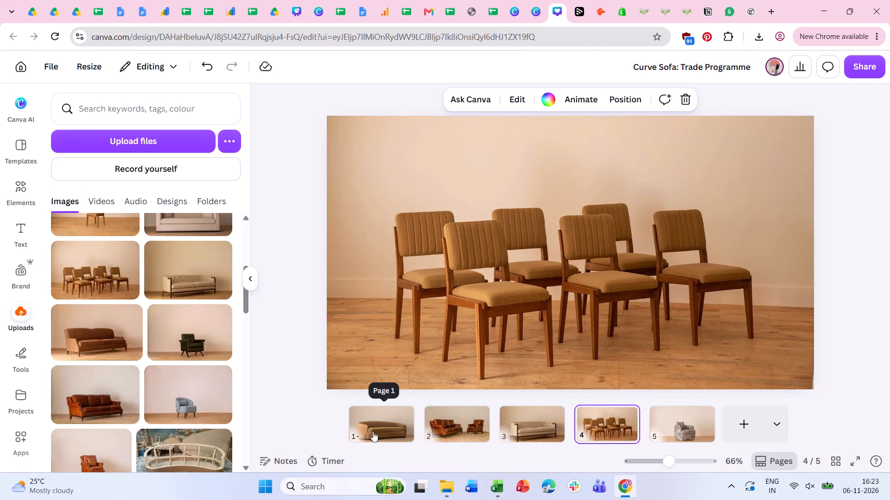
# Look through the uploaded furniture photos for alternatives and compare the armchair photo on page 5 with the dining chairs on page 4.
pyautogui.scroll(-2, 200, 372)
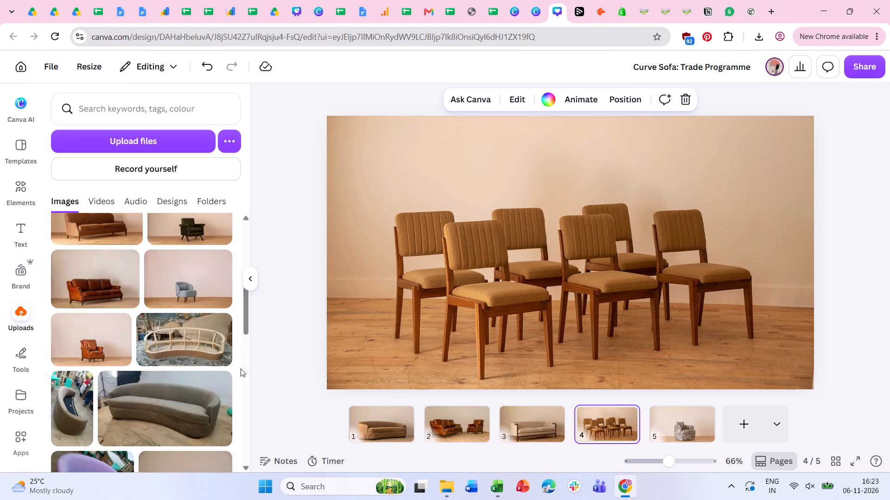
pyautogui.scroll(5, 238, 367)
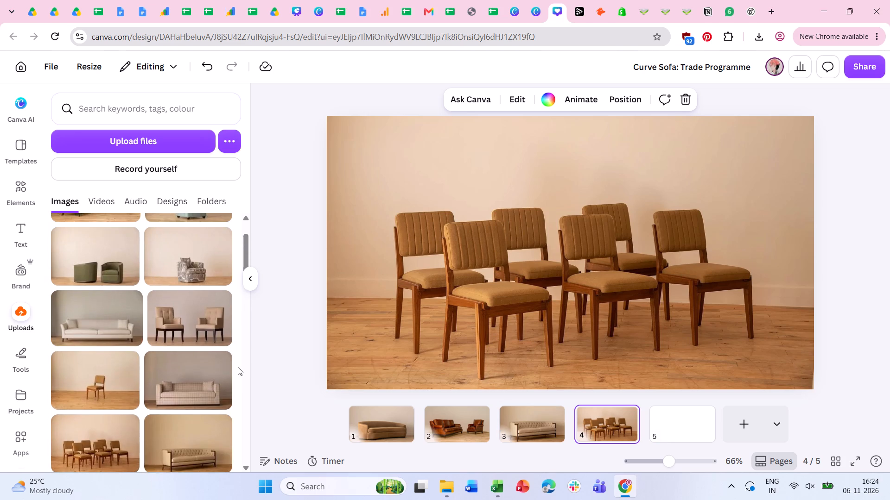
pyautogui.scroll(2, 238, 367)
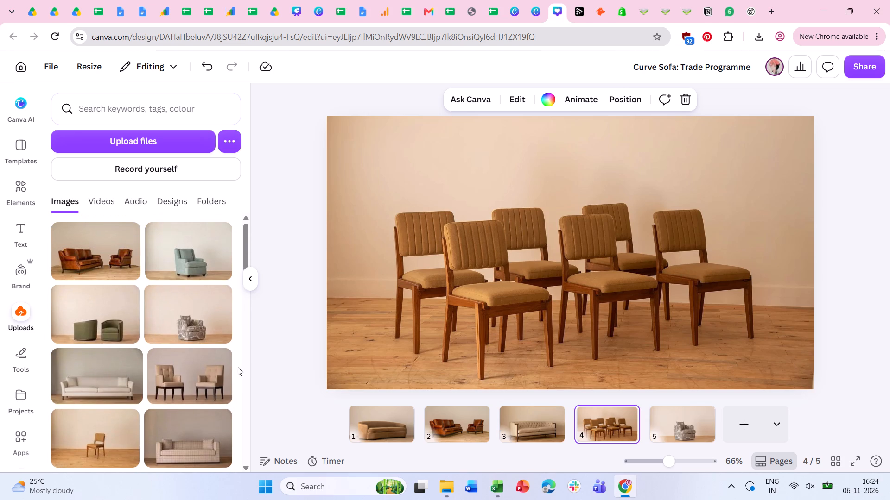
pyautogui.click(675, 431)
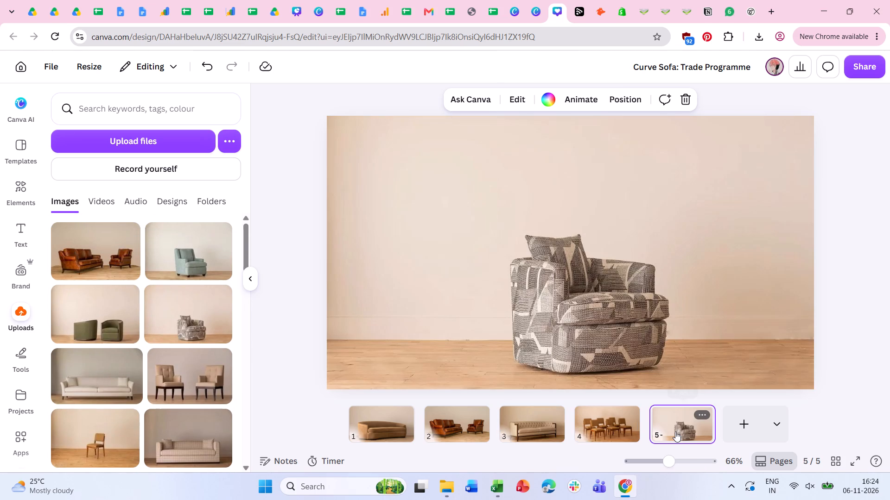
pyautogui.click(586, 425)
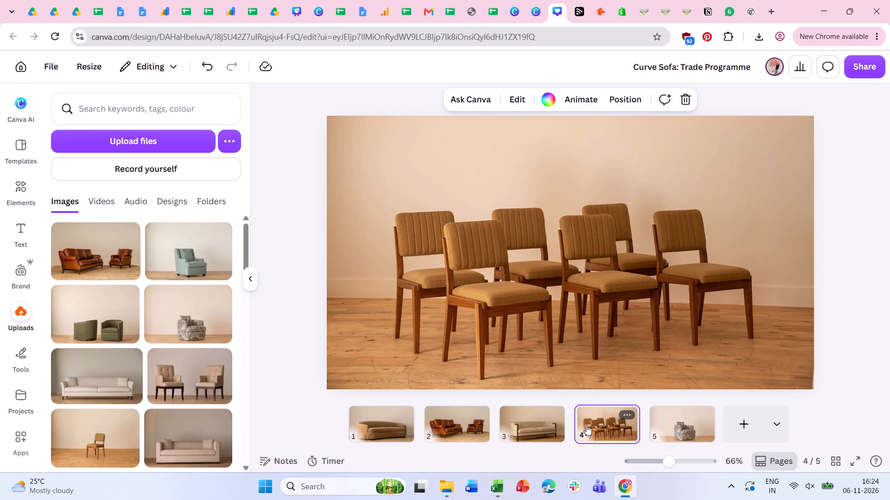
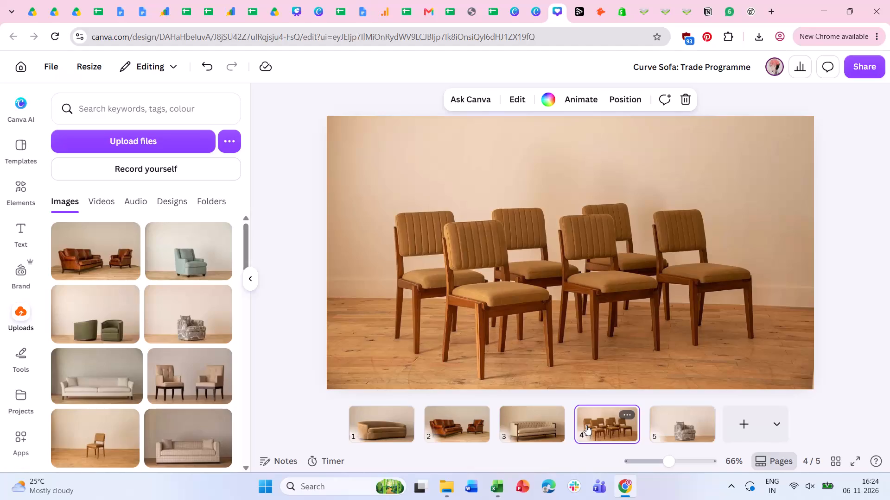
# Switch to File Explorer and look through today's furniture photos in the Downloads folder for carousel alternatives.
pyautogui.click(449, 481)
pyautogui.scroll(5, 487, 321)
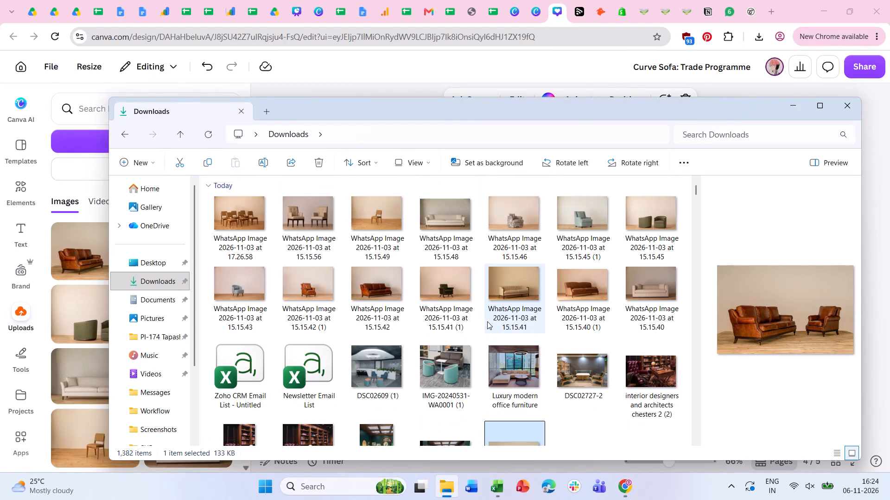
pyautogui.scroll(3, 487, 321)
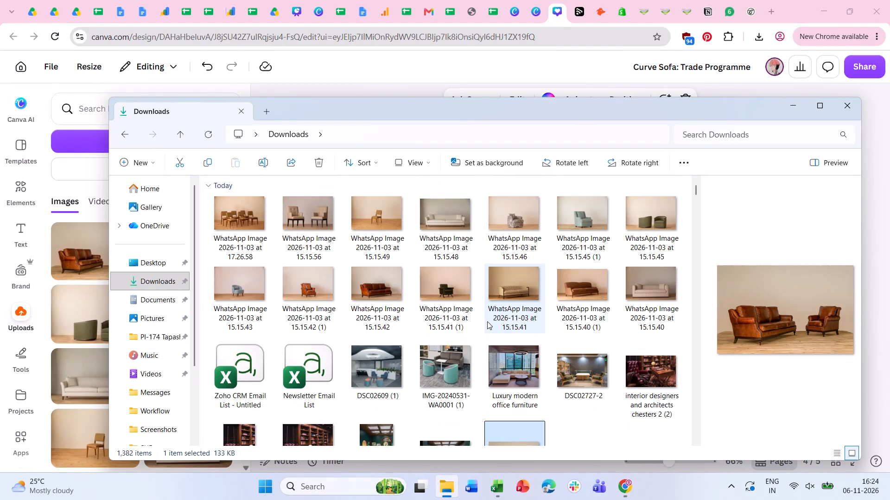
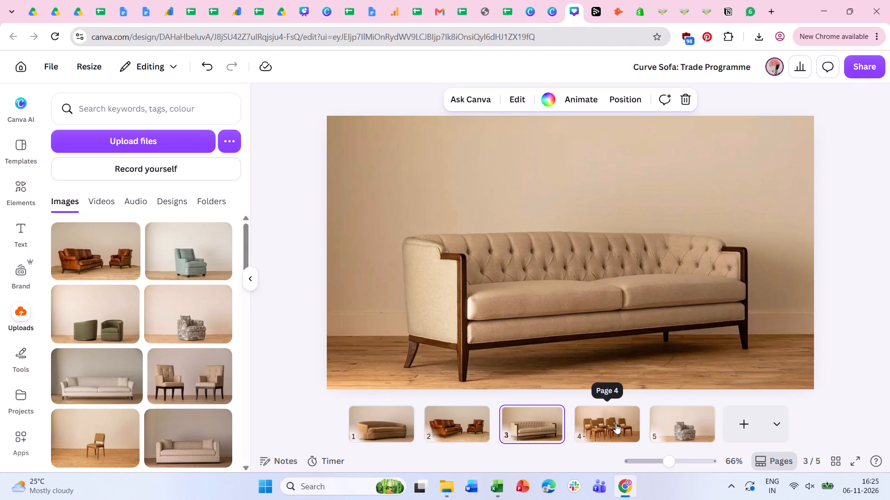
# Review the dining chairs on page 4 and the patterned armchair on page 5 against the other uploaded furniture photos.
pyautogui.click(616, 424)
pyautogui.click(681, 427)
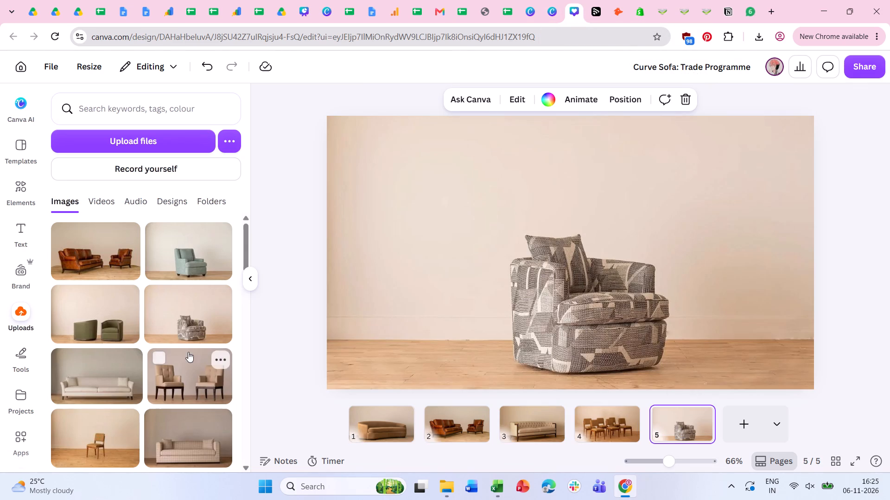
pyautogui.scroll(-1, 159, 318)
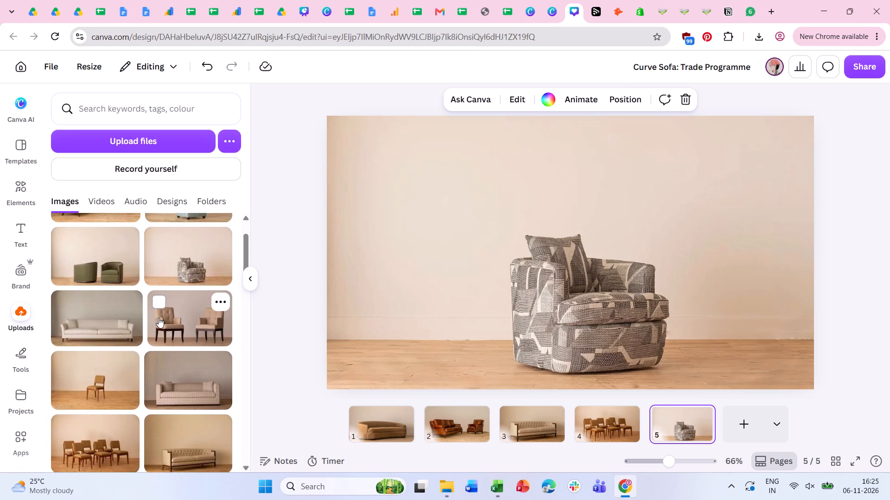
# Look through the older uploaded images for further furniture photos suitable for the page sequence.
pyautogui.scroll(-2, 159, 318)
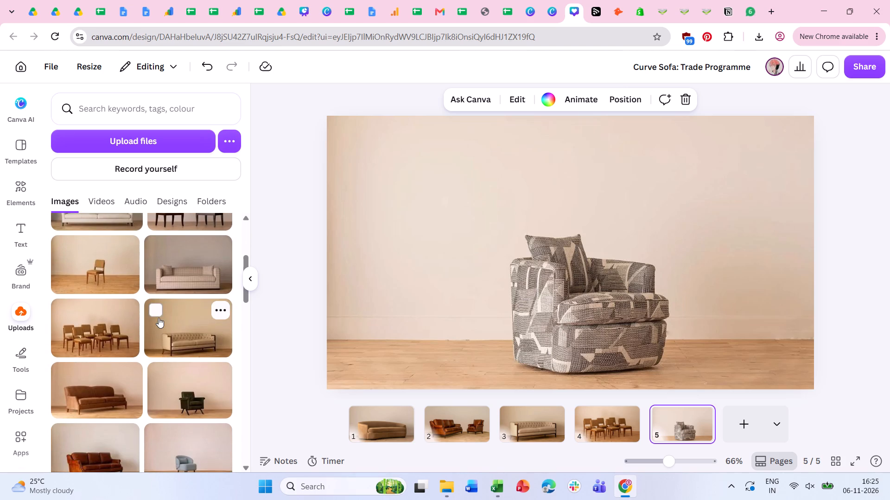
pyautogui.scroll(-20, 159, 318)
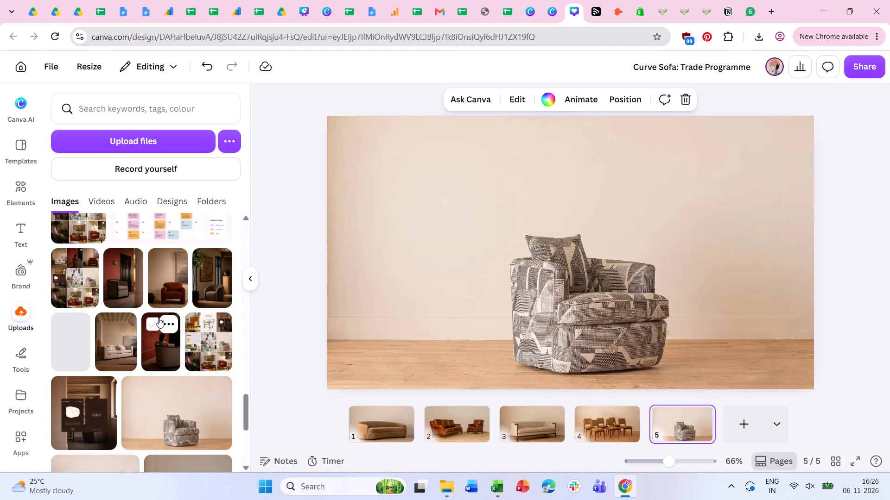
pyautogui.scroll(-3, 159, 318)
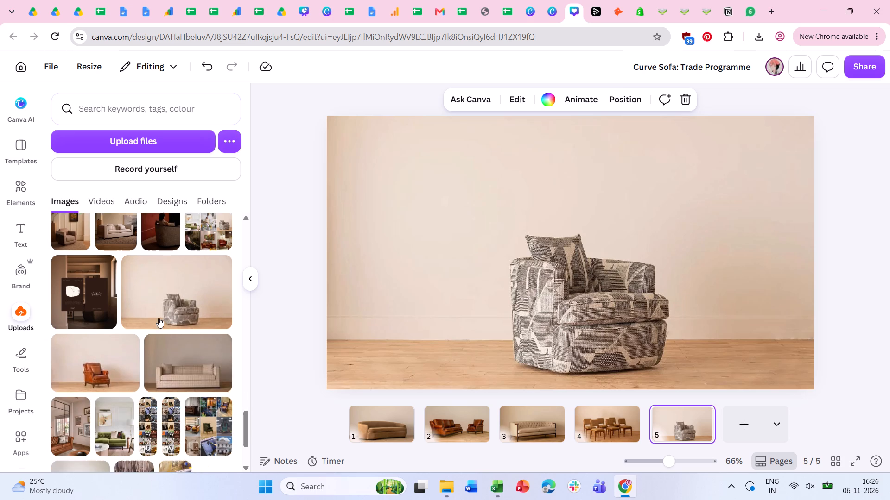
pyautogui.scroll(-6, 159, 318)
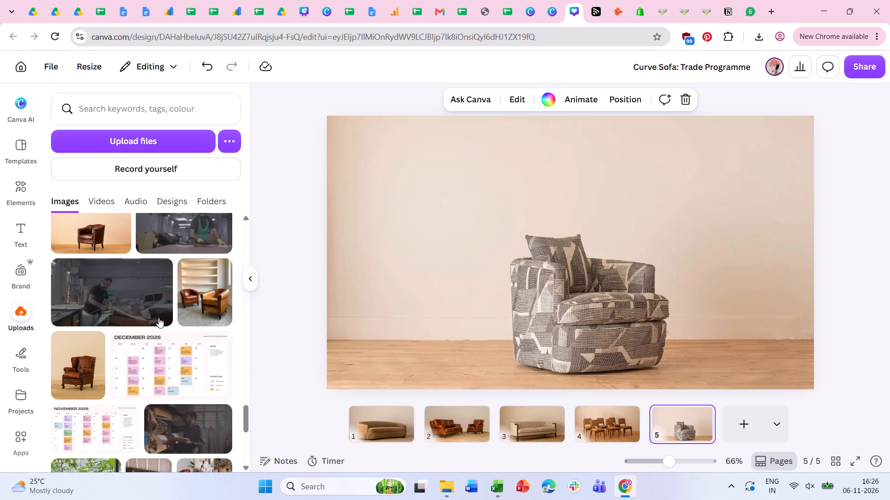
pyautogui.scroll(-4, 159, 318)
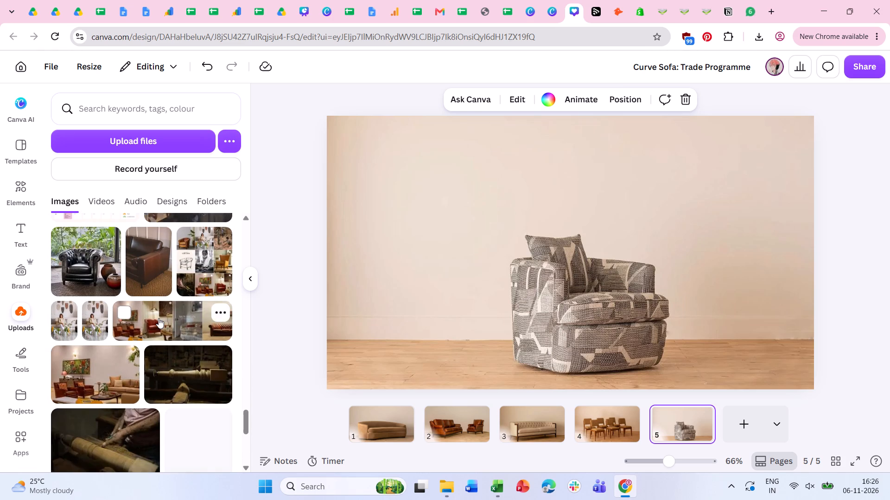
pyautogui.scroll(-8, 159, 318)
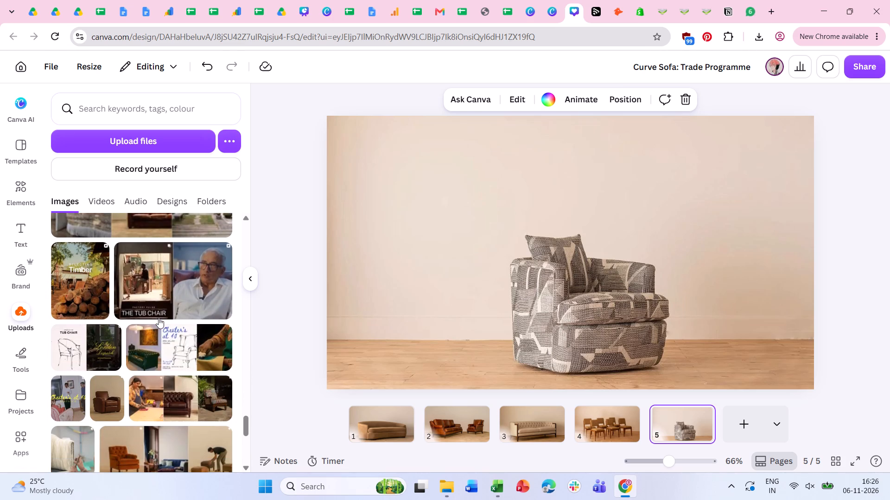
pyautogui.scroll(-5, 159, 318)
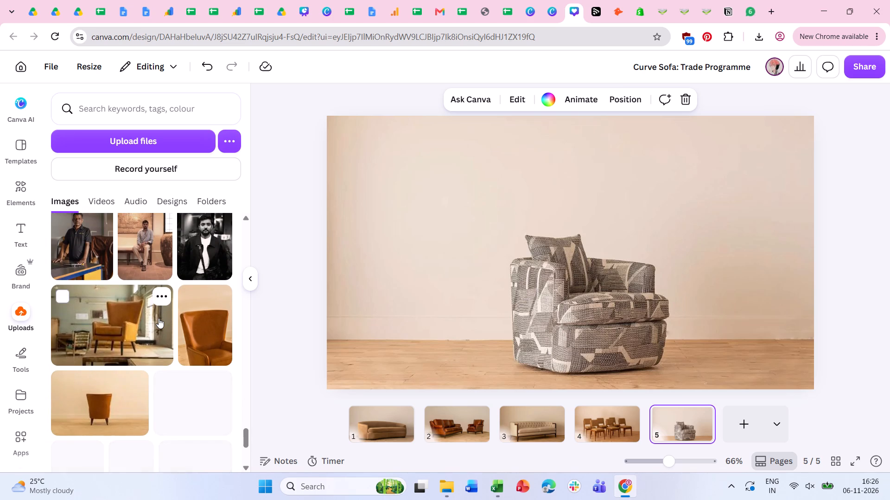
pyautogui.rightClick(159, 318)
pyautogui.click(273, 229)
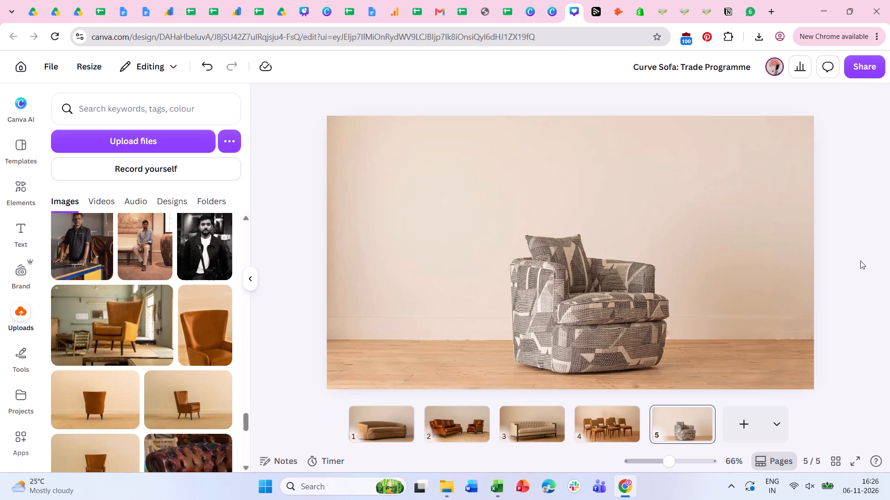
# Open page 2 to review the leather sofa and armchair photo.
pyautogui.click(442, 432)
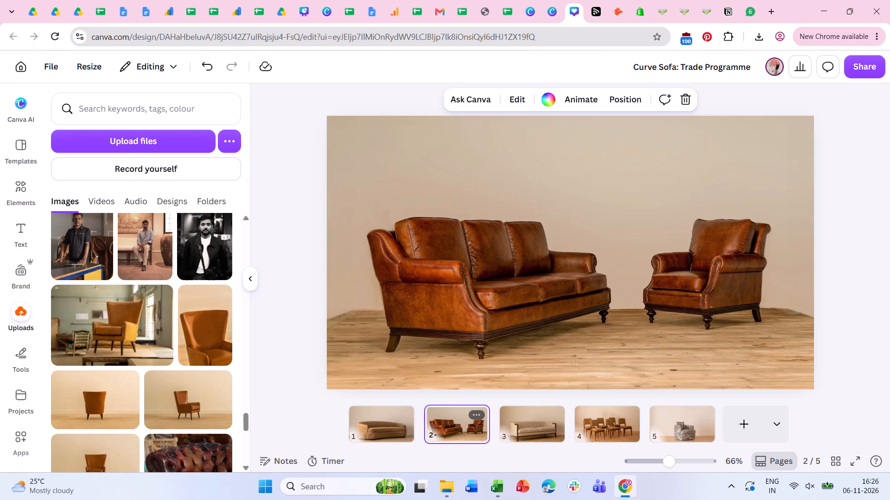
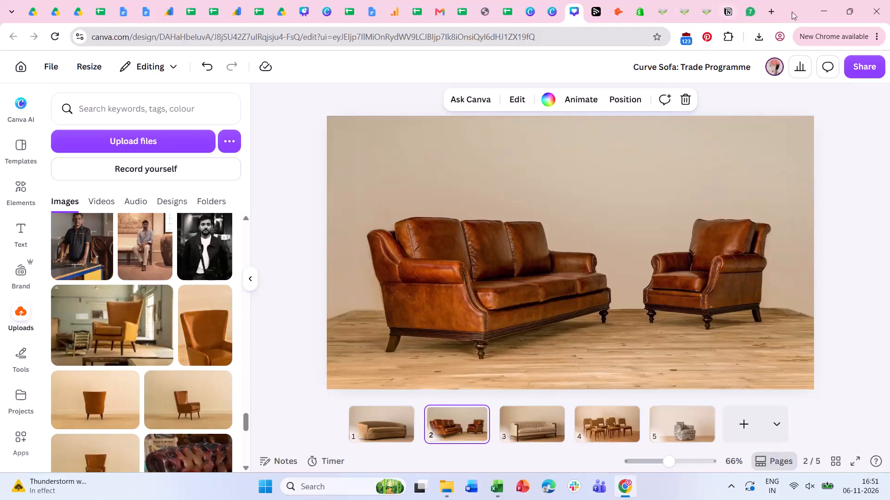
# Open the Chester's website, chestersindia.com, in a new browser tab and search its products for "harry".
pyautogui.click(771, 4)
pyautogui.write('che')
pyautogui.press('Return')
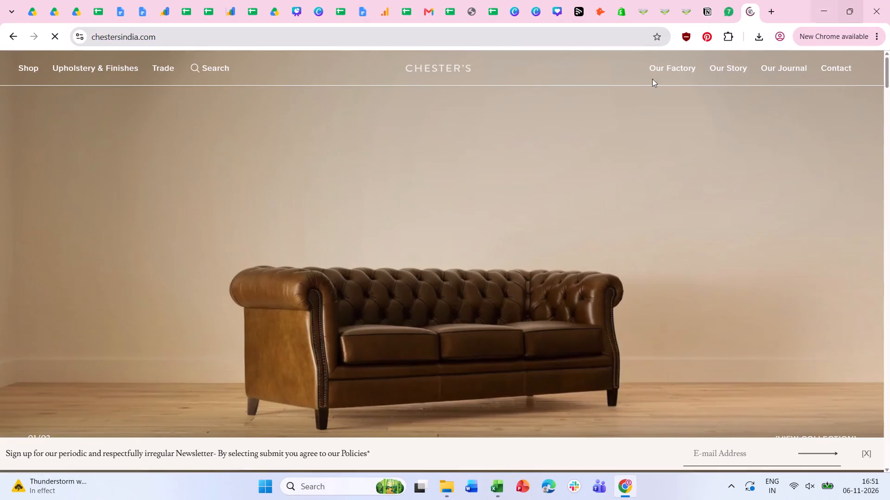
pyautogui.click(186, 67)
pyautogui.click(189, 67)
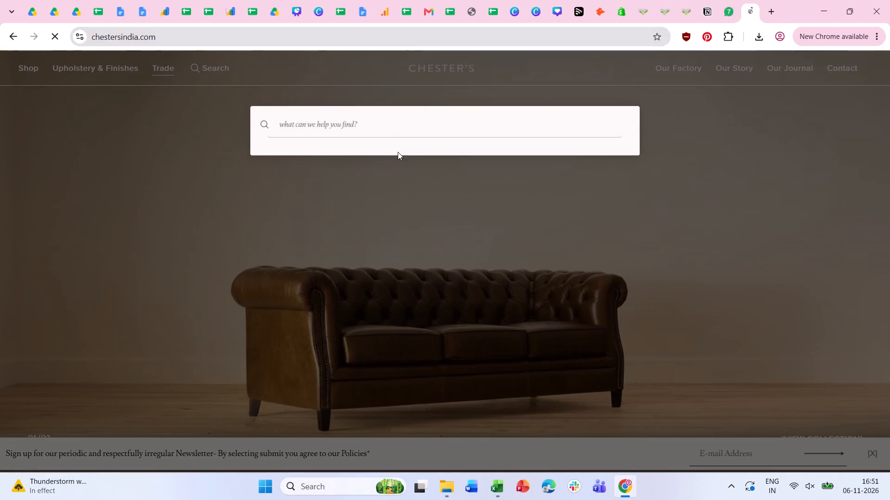
pyautogui.click(384, 130)
pyautogui.write('harry')
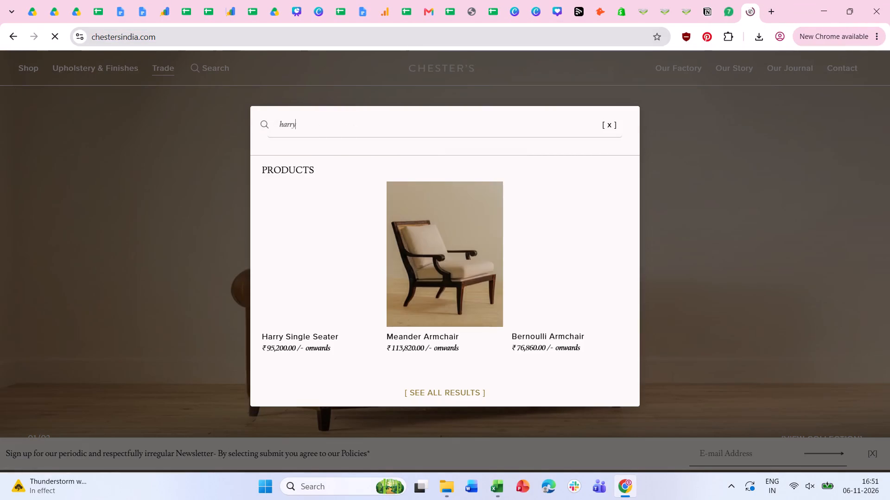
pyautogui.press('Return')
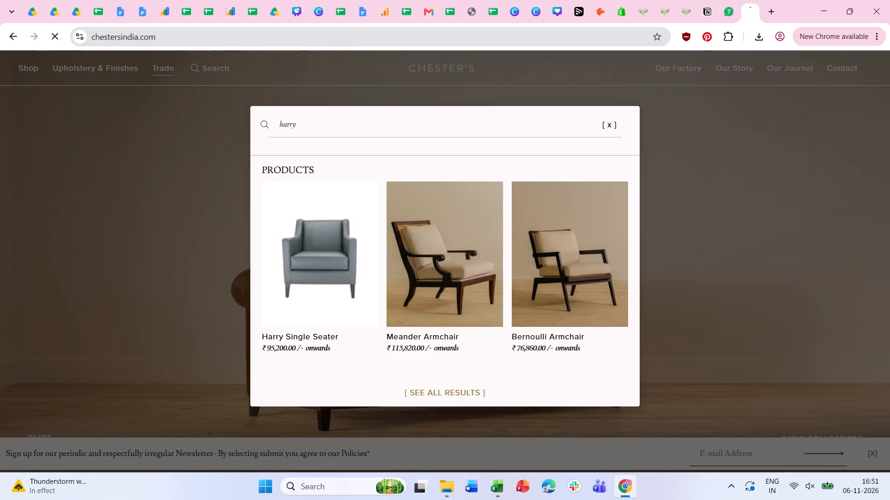
# Look over the "harry" product search results, close the Chester's website tab and return to the carousel in Canva.
pyautogui.scroll(-1, 444, 236)
pyautogui.scroll(4, 404, 263)
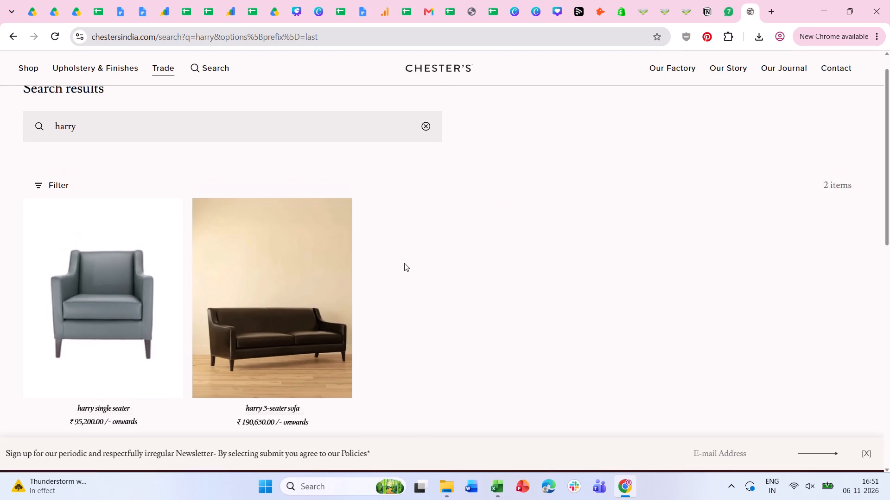
pyautogui.click(750, 14)
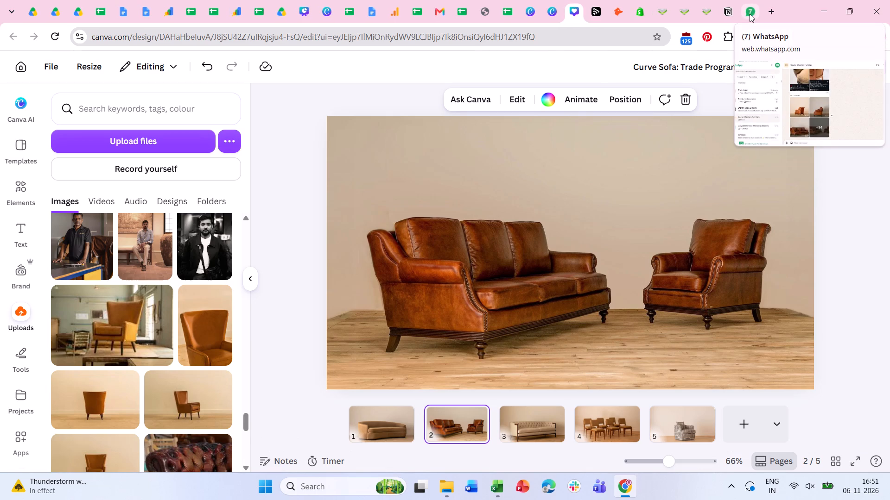
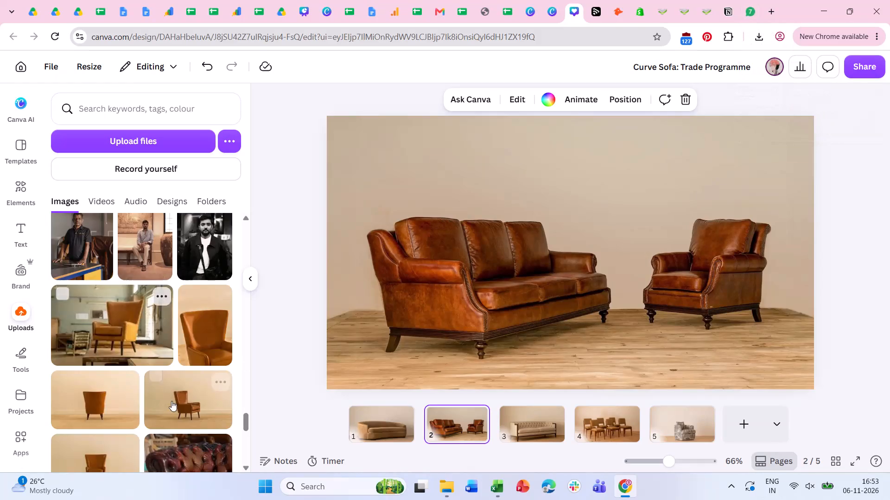
# Replace the armchair photo on page 5 with the uploaded photo of the two green barrel chairs.
pyautogui.scroll(20, 157, 371)
pyautogui.scroll(20, 157, 371)
pyautogui.scroll(15, 157, 371)
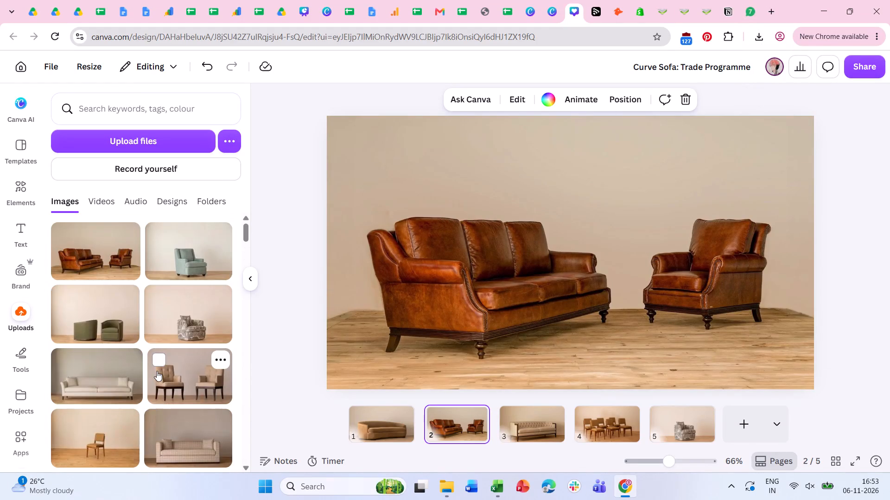
pyautogui.click(688, 423)
pyautogui.moveTo(120, 325); pyautogui.dragTo(336, 289)
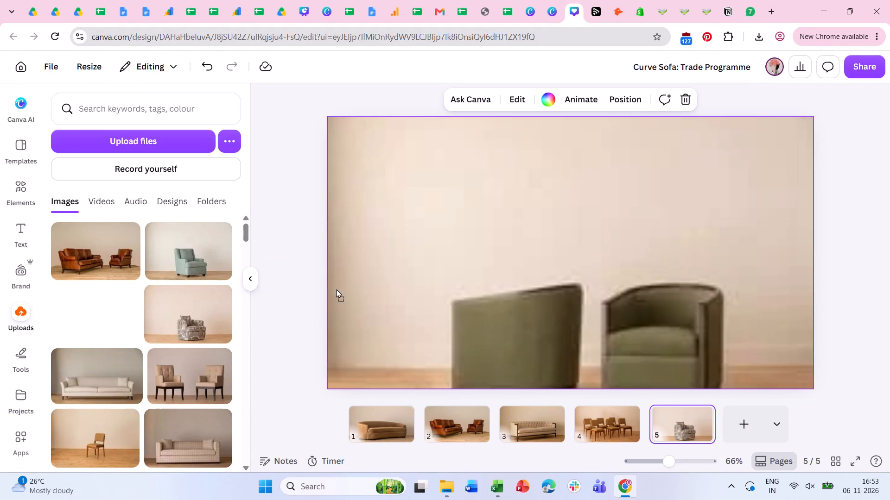
pyautogui.moveTo(336, 289); pyautogui.dragTo(339, 288)
# Shift the green barrel chair photo upward within its crop on page 5 so both chairs are framed down to their bases.
pyautogui.click(566, 289)
pyautogui.click(610, 100)
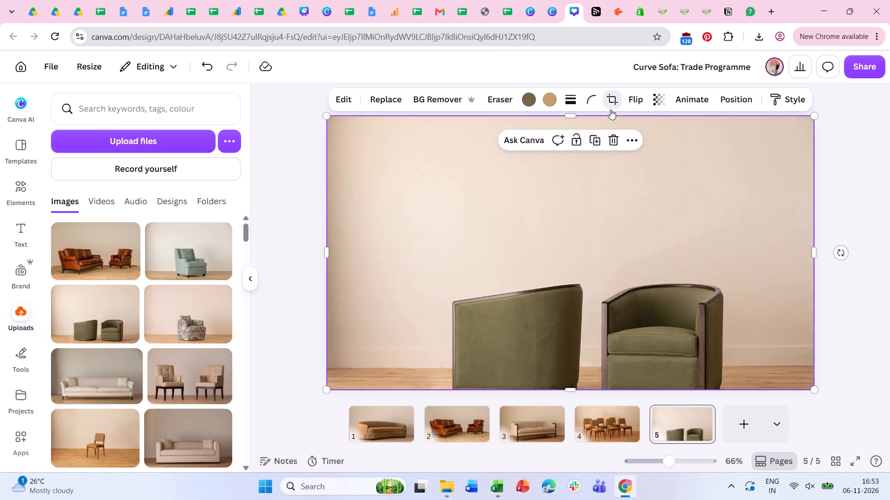
pyautogui.moveTo(613, 310); pyautogui.dragTo(616, 196)
pyautogui.click(859, 293)
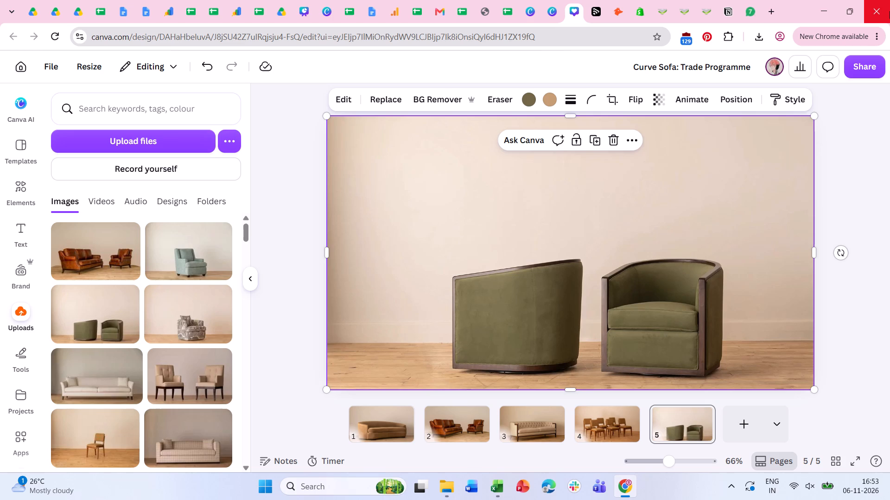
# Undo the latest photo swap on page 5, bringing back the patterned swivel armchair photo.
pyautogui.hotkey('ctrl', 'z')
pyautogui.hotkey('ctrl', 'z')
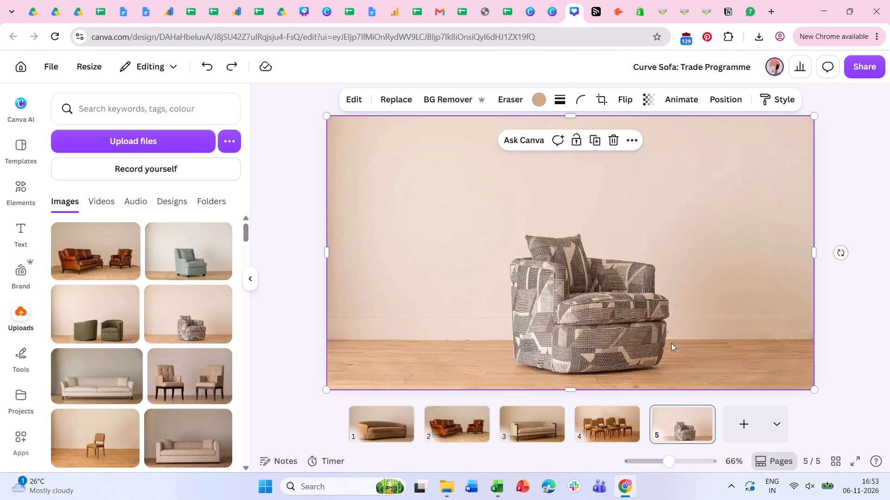
# Go through pages 1 to 5 in order to check how the furniture photos work as a sequence.
pyautogui.click(857, 316)
pyautogui.click(389, 424)
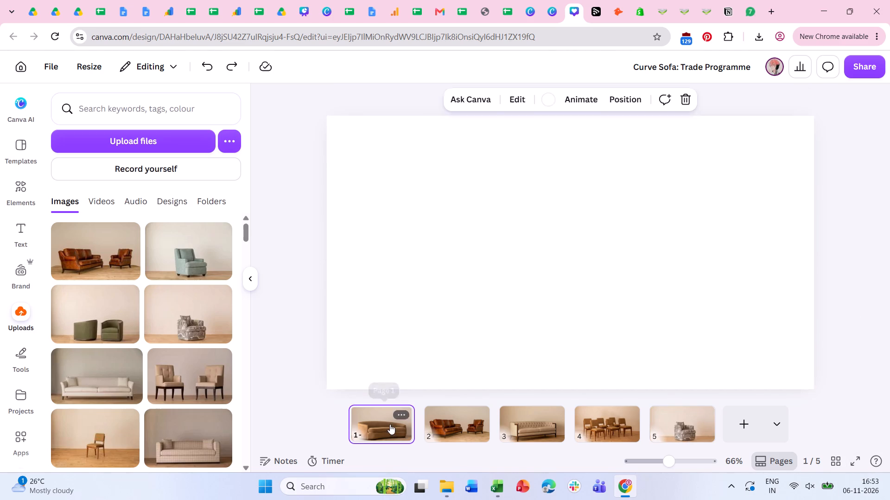
pyautogui.press('Right')
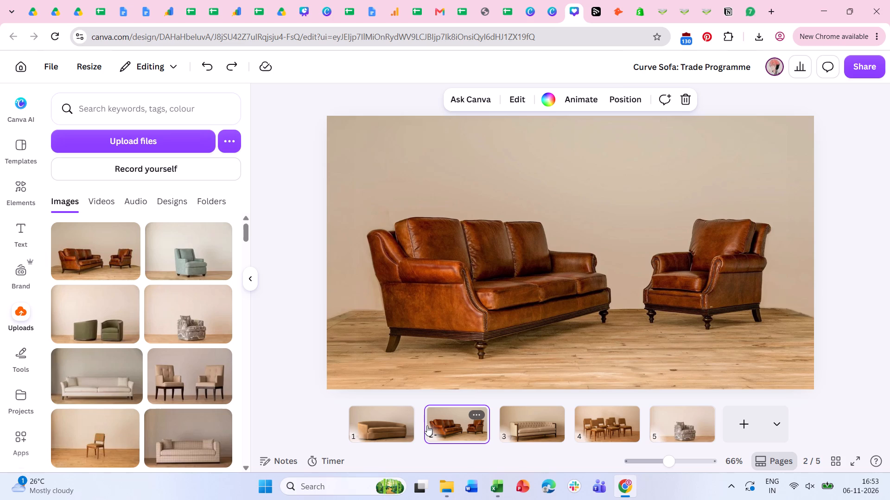
pyautogui.press('Right')
pyautogui.press('Right')
pyautogui.press('Right')
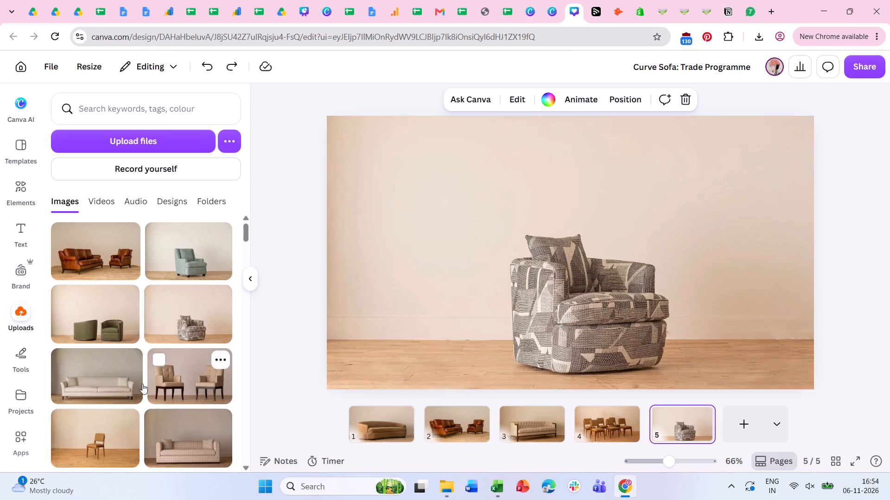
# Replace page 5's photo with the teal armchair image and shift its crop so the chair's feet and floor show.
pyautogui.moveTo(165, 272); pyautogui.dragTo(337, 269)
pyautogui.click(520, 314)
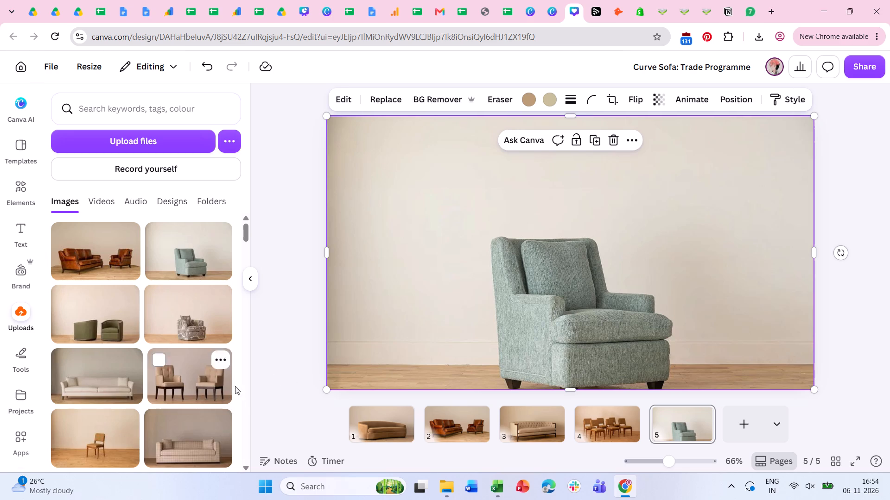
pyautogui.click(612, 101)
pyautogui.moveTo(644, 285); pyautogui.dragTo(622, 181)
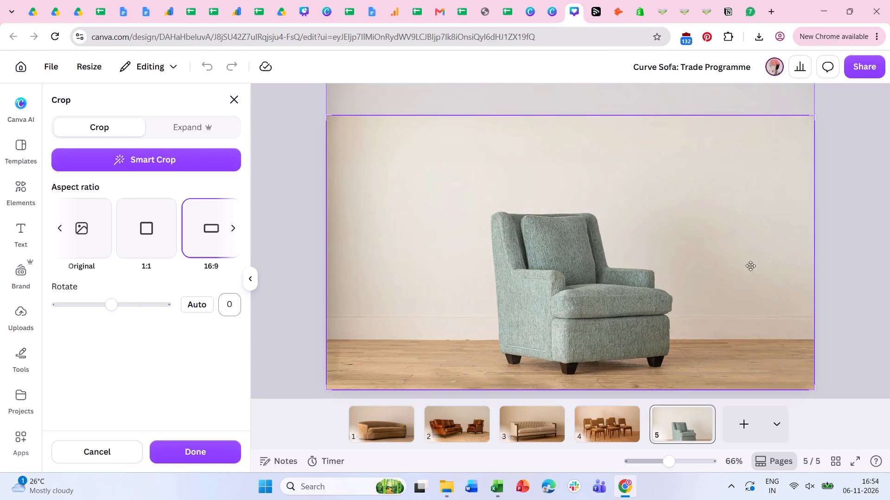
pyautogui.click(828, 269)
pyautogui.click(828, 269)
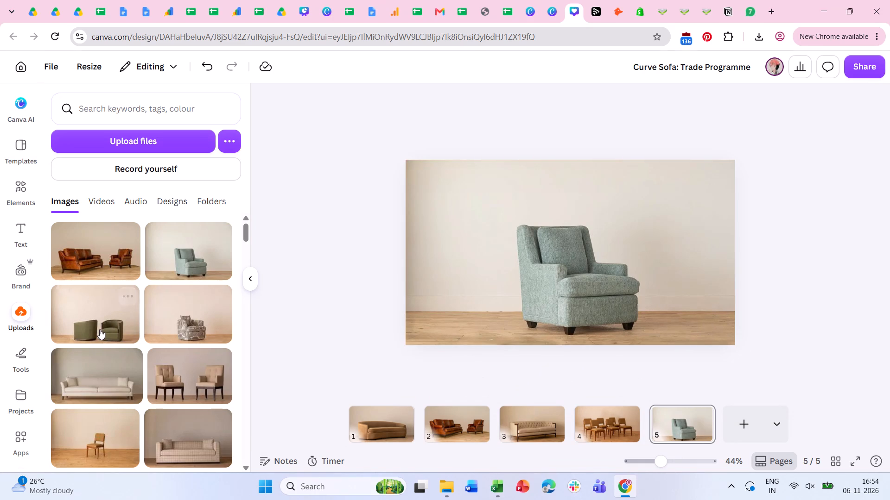
# Replace page 5's photo with the dark green leather armchair image and shift its crop so the legs and floor show.
pyautogui.scroll(-2, 175, 382)
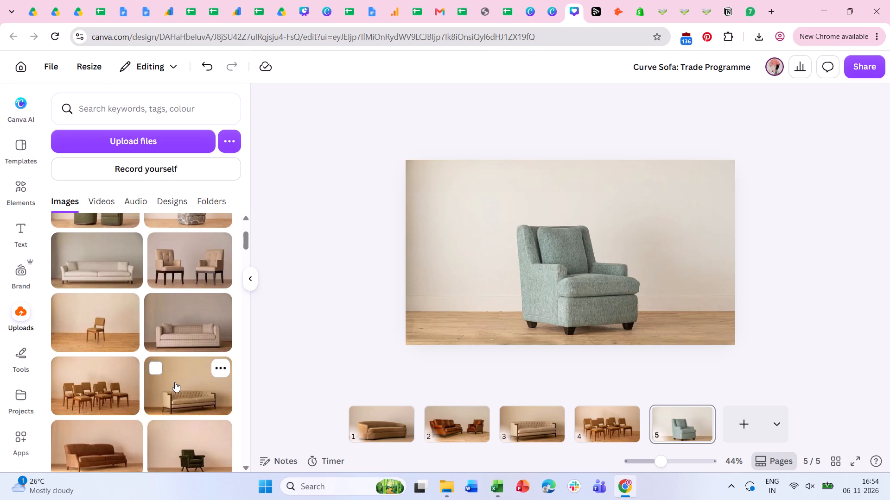
pyautogui.scroll(-1, 175, 382)
pyautogui.moveTo(185, 398); pyautogui.dragTo(368, 296)
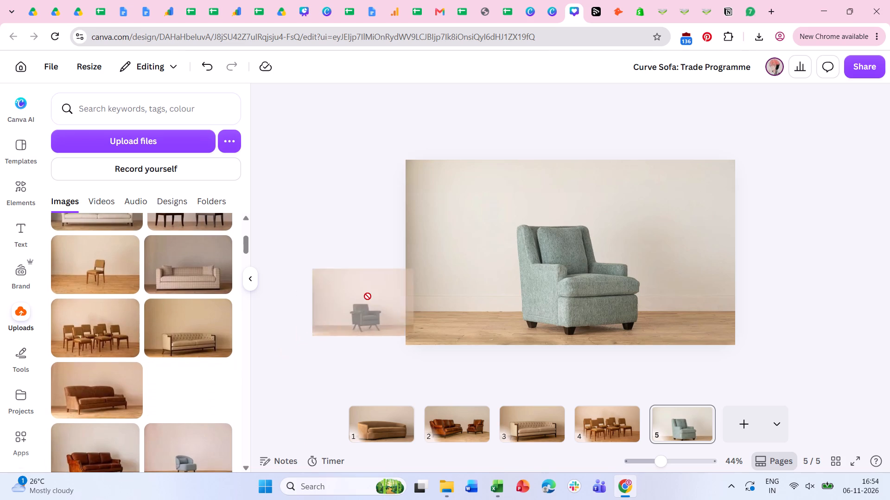
pyautogui.moveTo(368, 296); pyautogui.dragTo(409, 275)
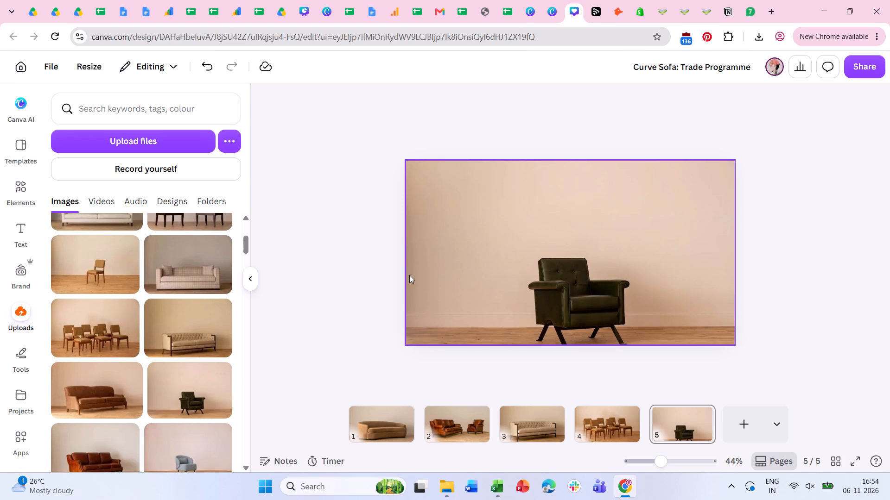
pyautogui.click(553, 256)
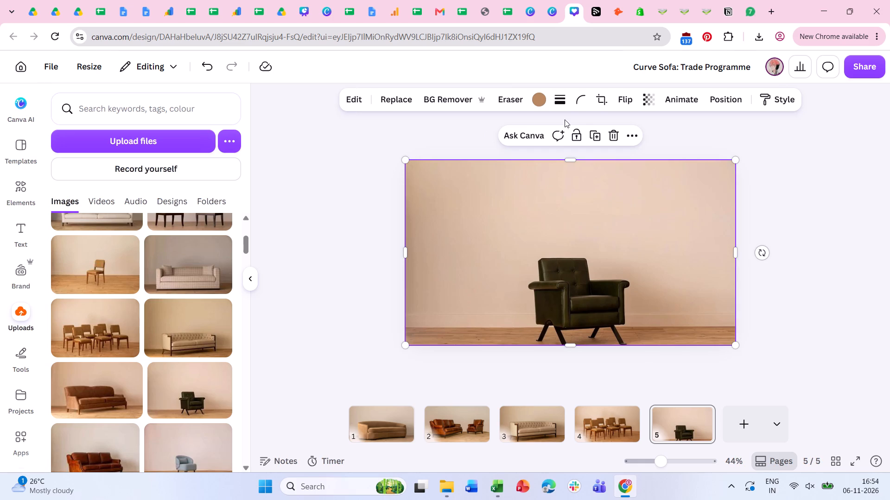
pyautogui.click(596, 103)
pyautogui.moveTo(613, 265); pyautogui.dragTo(598, 156)
pyautogui.click(220, 452)
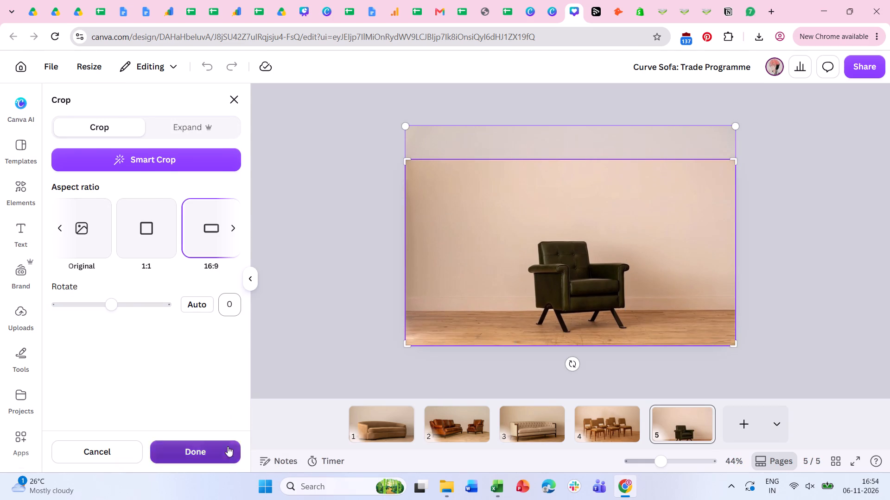
pyautogui.click(326, 335)
# Step back to page 1 and through to page 5 to review the photo sequence with the green leather armchair.
pyautogui.press('Left')
pyautogui.press('Left')
pyautogui.press('Left')
pyautogui.press('Left')
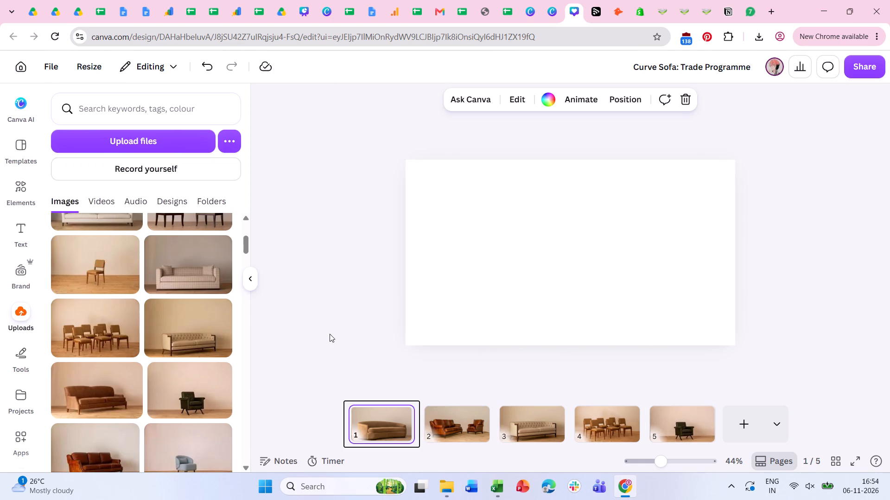
pyautogui.press('Right')
pyautogui.press('Right')
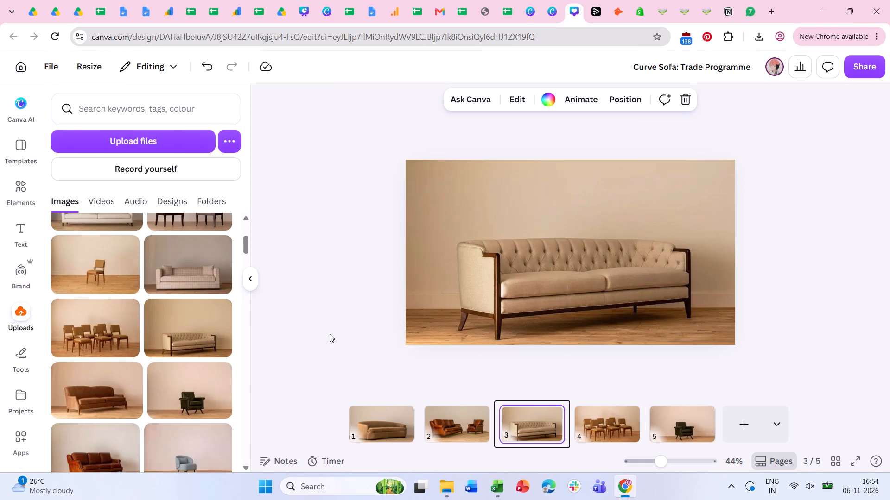
pyautogui.press('Right')
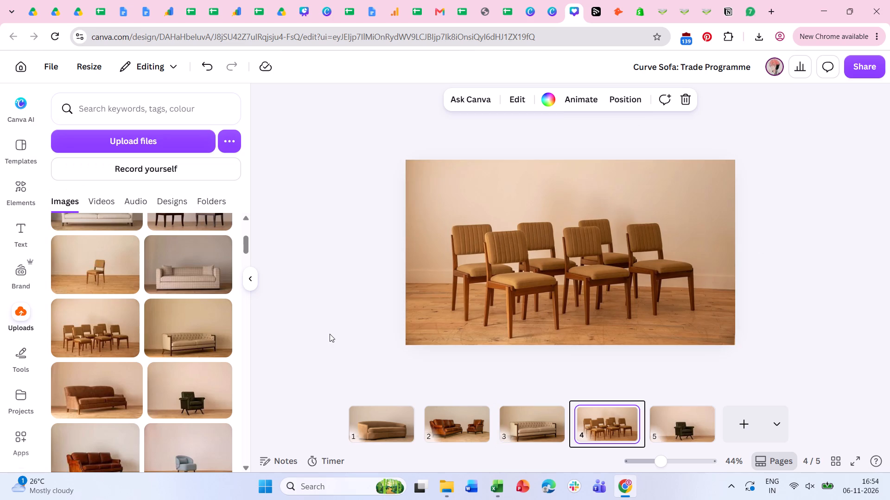
pyautogui.press('Right')
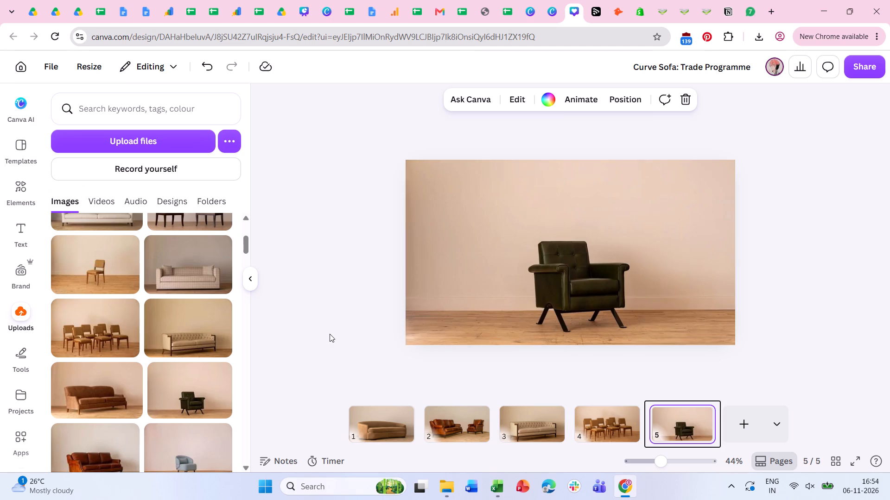
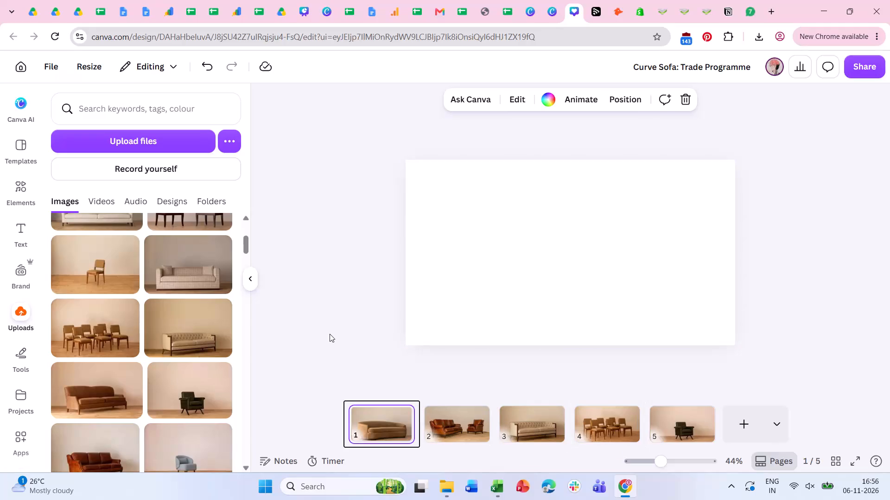
# Go forward through pages 1 to 5 and back to page 1 to examine the order of the furniture photos.
pyautogui.press('Right')
pyautogui.press('Right')
pyautogui.press('Right')
pyautogui.press('Right')
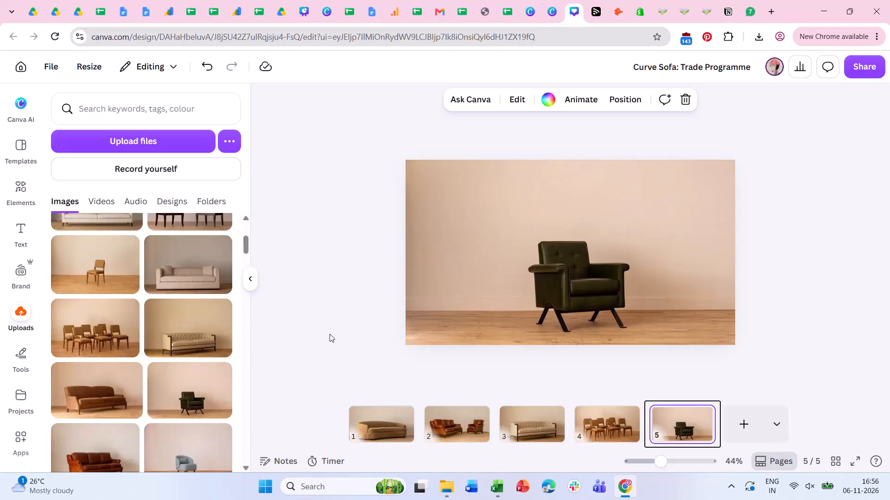
pyautogui.press('Left')
pyautogui.press('Left')
pyautogui.press('Left')
pyautogui.press('Left')
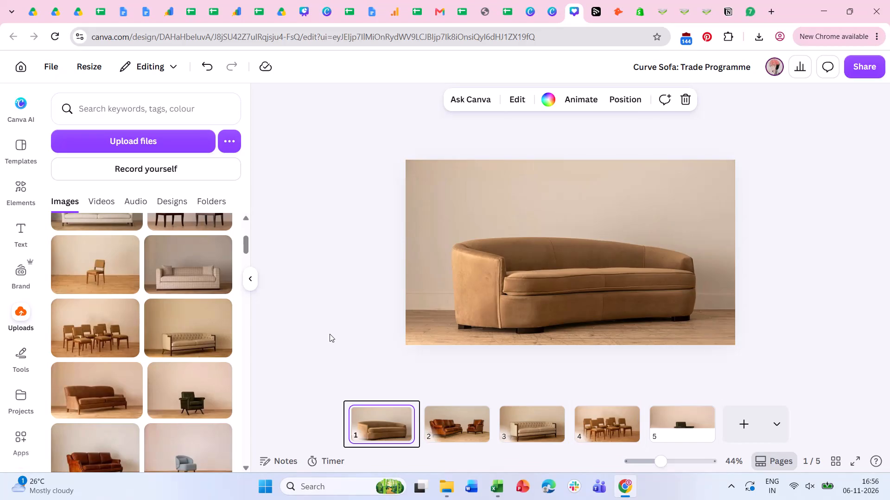
# Move the page with the group of six dining chairs ahead of the tufted cream sofa page, making it page 3.
pyautogui.press('Right')
pyautogui.press('Right')
pyautogui.press('Right')
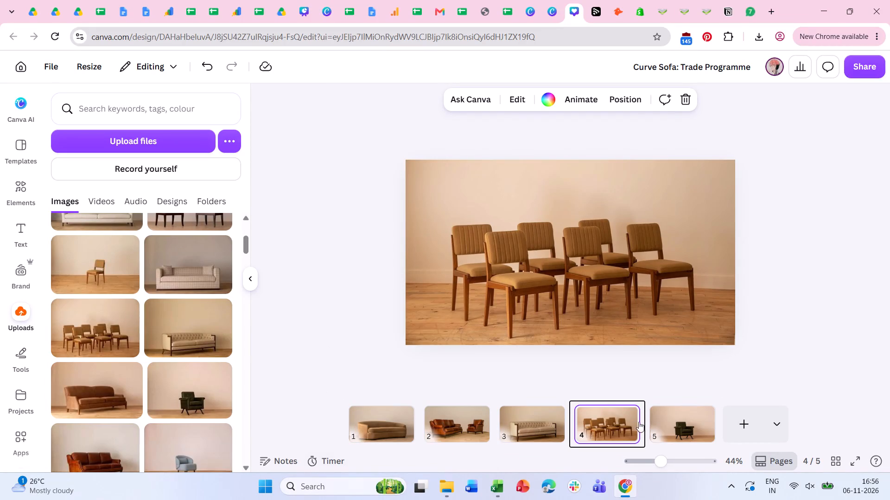
pyautogui.moveTo(605, 421); pyautogui.dragTo(529, 425)
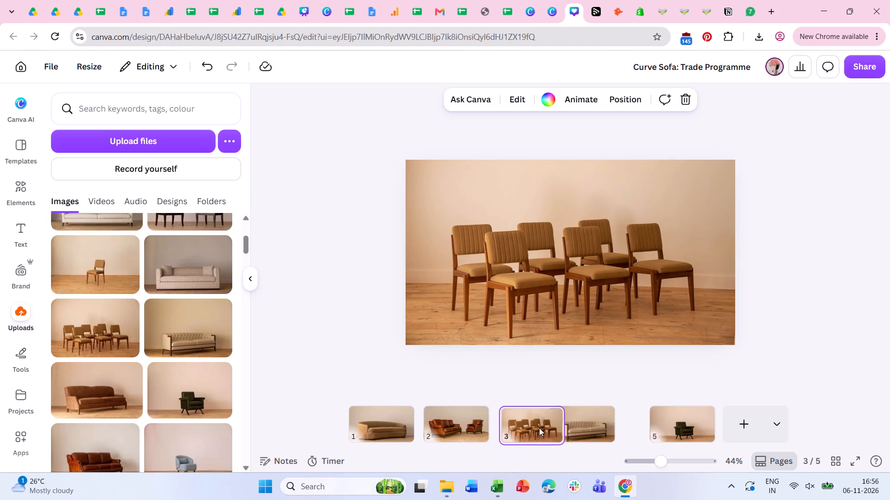
# Go through the reordered pages from 1 to 5 and back to check how the dining chairs work before the tufted sofa.
pyautogui.press('Left')
pyautogui.press('Left')
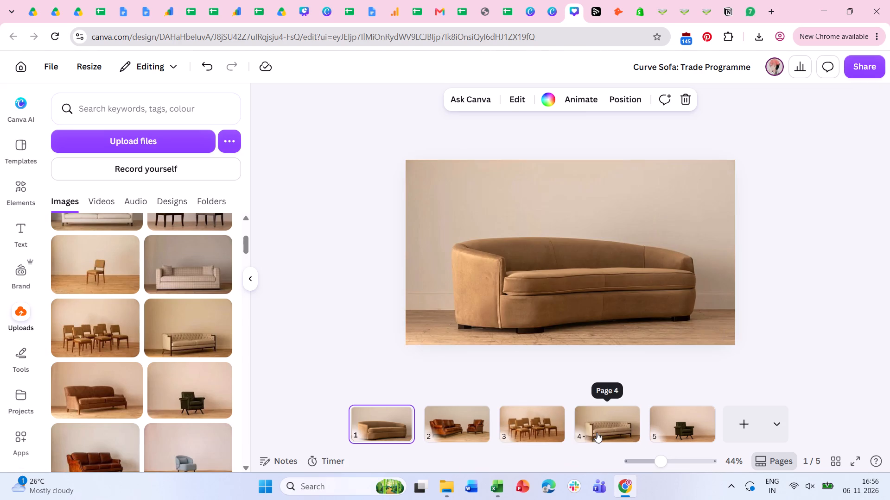
pyautogui.press('Right')
pyautogui.press('Right')
pyautogui.press('Right')
pyautogui.press('Right')
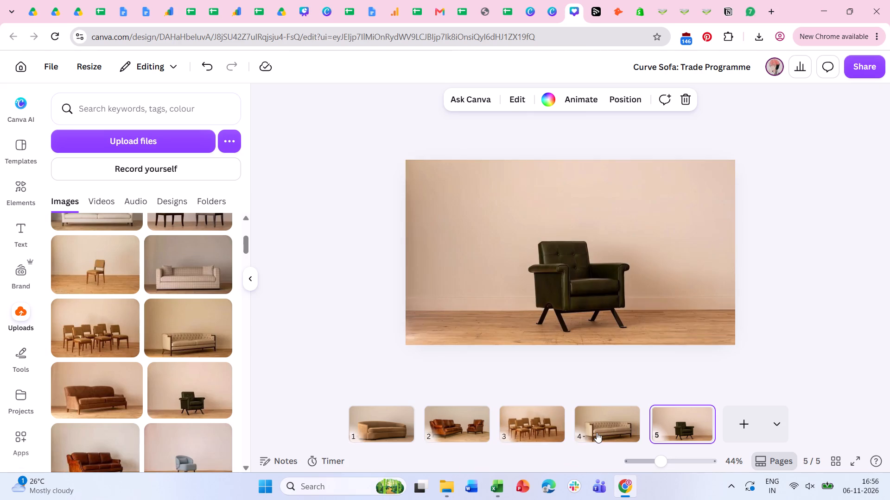
pyautogui.press('Left')
pyautogui.press('Left')
pyautogui.press('Left')
pyautogui.press('Left')
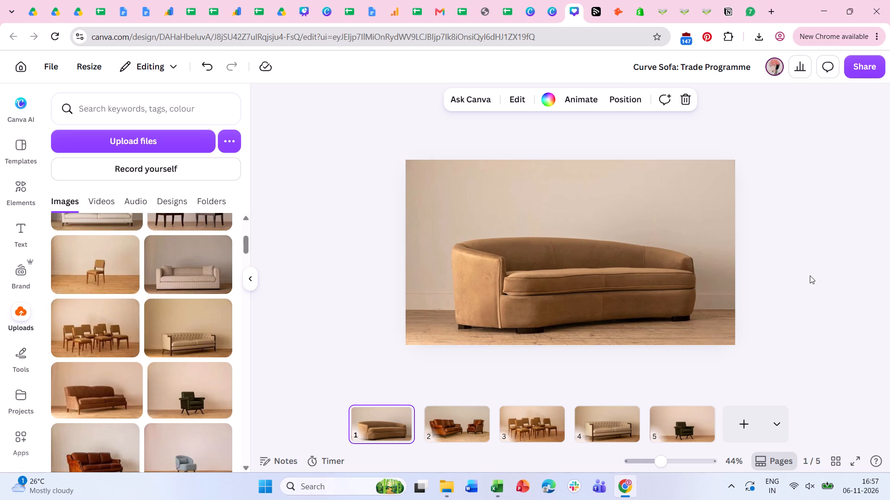
# Run repeatedly through pages 1 to 5 to compare furniture size, floor line and framing from one photo to the next.
pyautogui.press('Right')
pyautogui.press('Right')
pyautogui.press('Right')
pyautogui.press('Right')
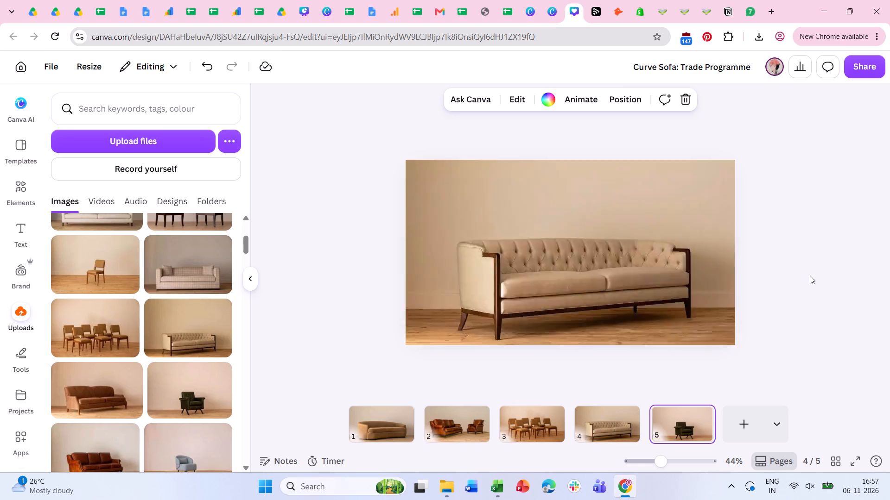
pyautogui.press('Left')
pyautogui.press('Left')
pyautogui.press('Left')
pyautogui.press('Left')
pyautogui.press('Right')
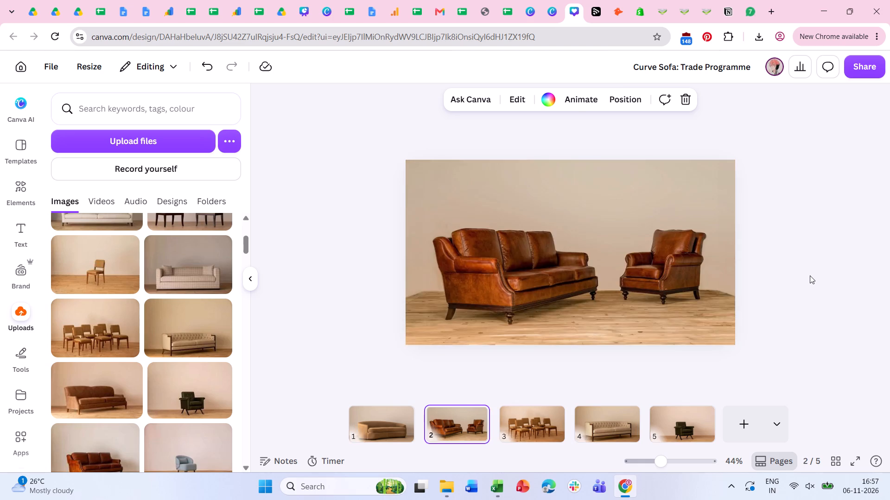
pyautogui.press('Right')
pyautogui.press('Right')
pyautogui.press('Right')
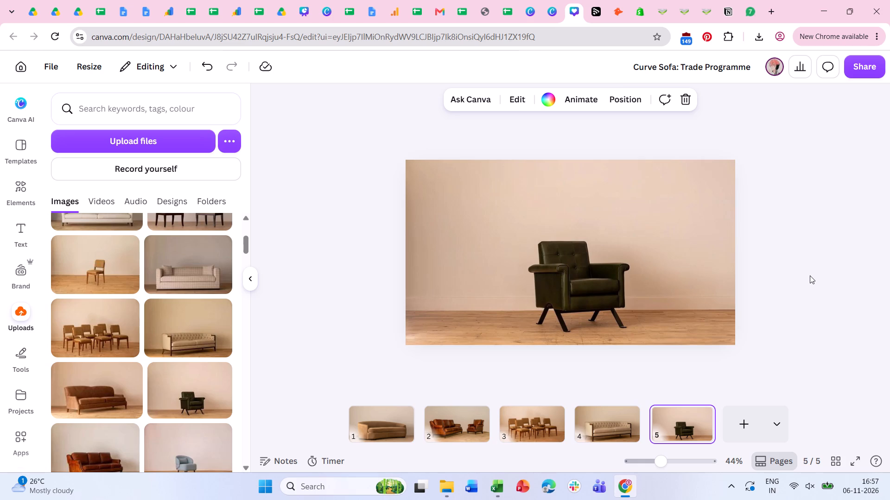
pyautogui.press('Left')
pyautogui.press('Left')
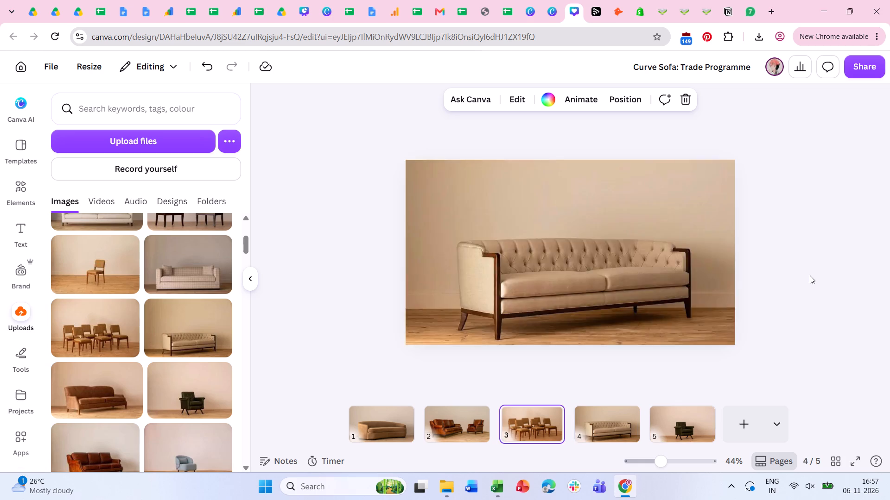
pyautogui.press('Left')
pyautogui.press('Left')
pyautogui.press('Right')
pyautogui.press('Right')
pyautogui.press('Right')
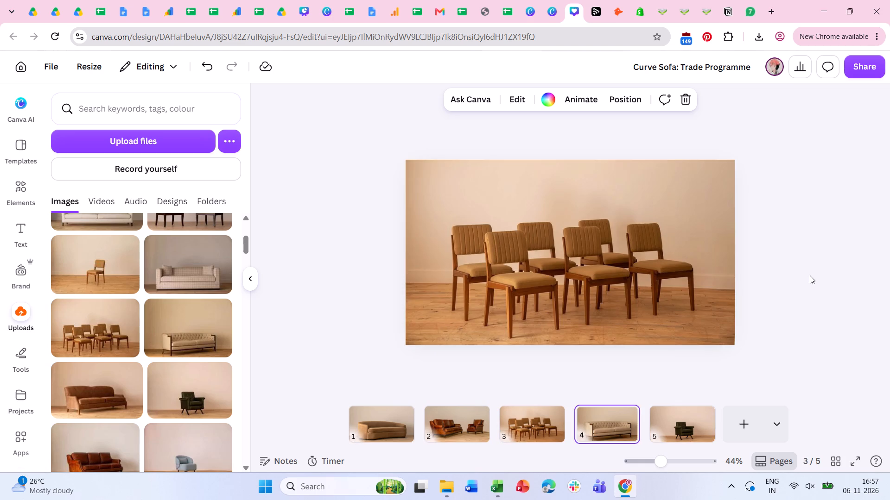
pyautogui.press('Right')
pyautogui.press('Left')
pyautogui.press('Left')
pyautogui.press('Left')
pyautogui.press('Left')
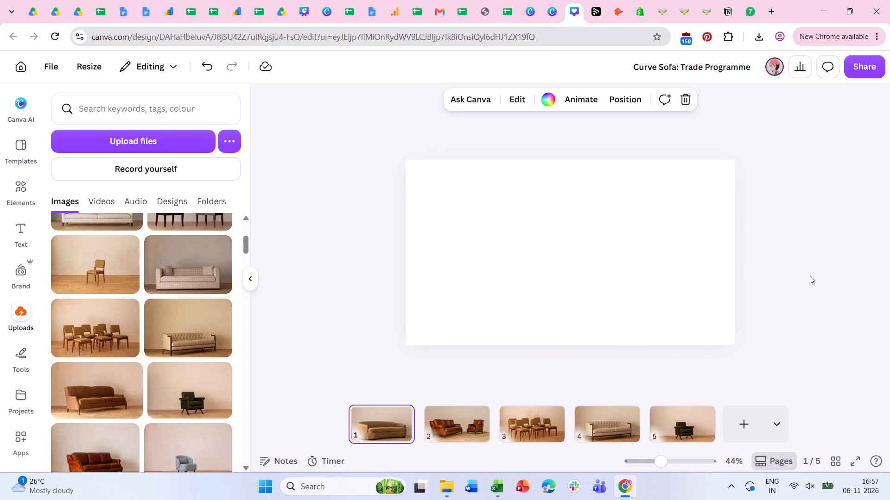
pyautogui.press('Right')
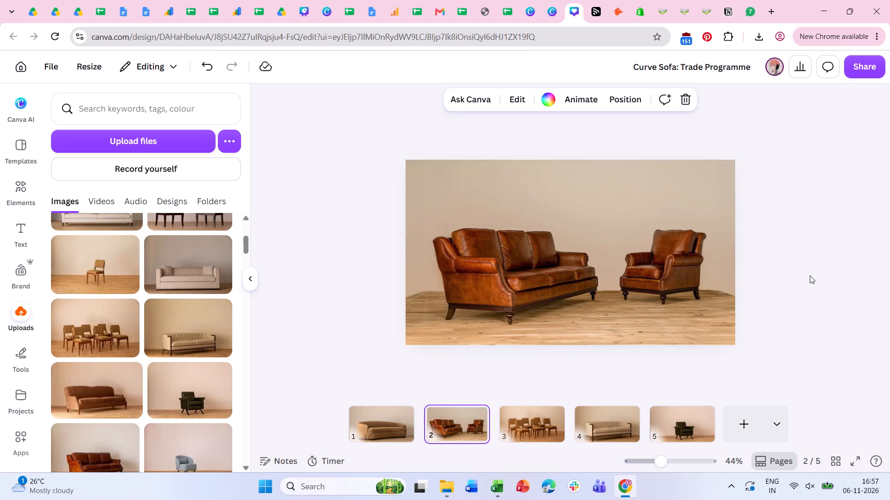
pyautogui.press('Right')
pyautogui.press('Right')
pyautogui.press('Right')
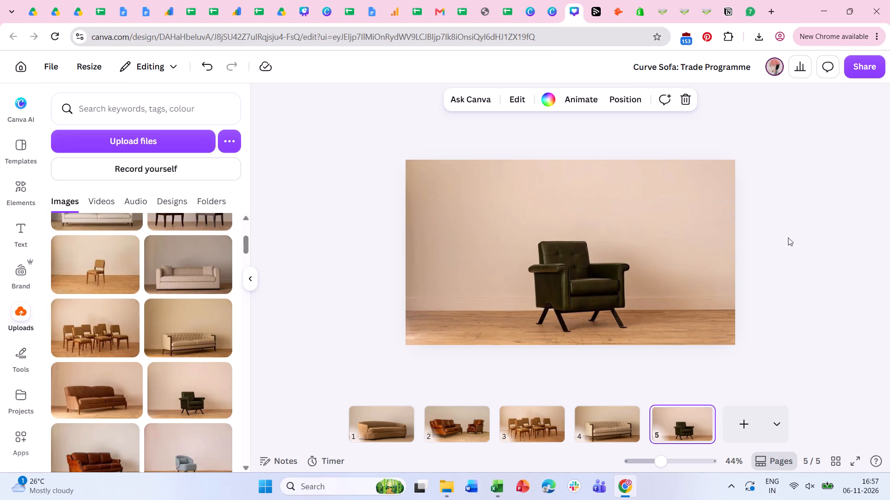
# Set up a PNG download of the design with a custom page selection.
pyautogui.click(858, 60)
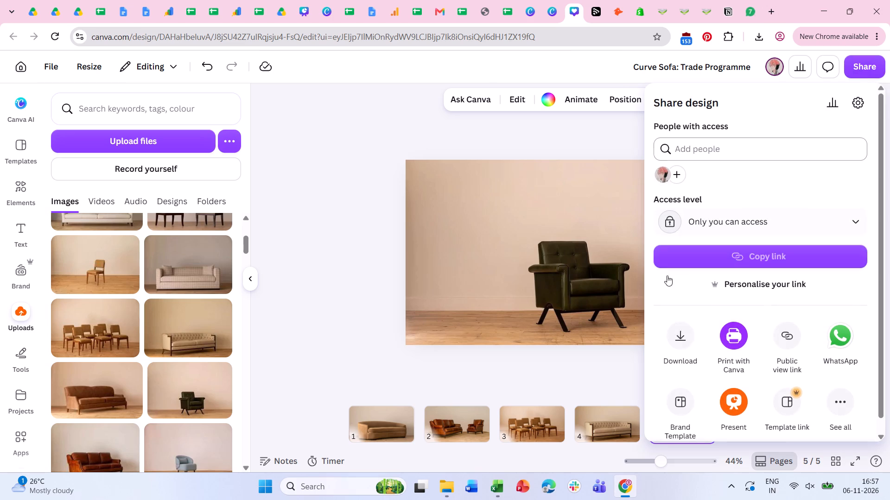
pyautogui.click(690, 342)
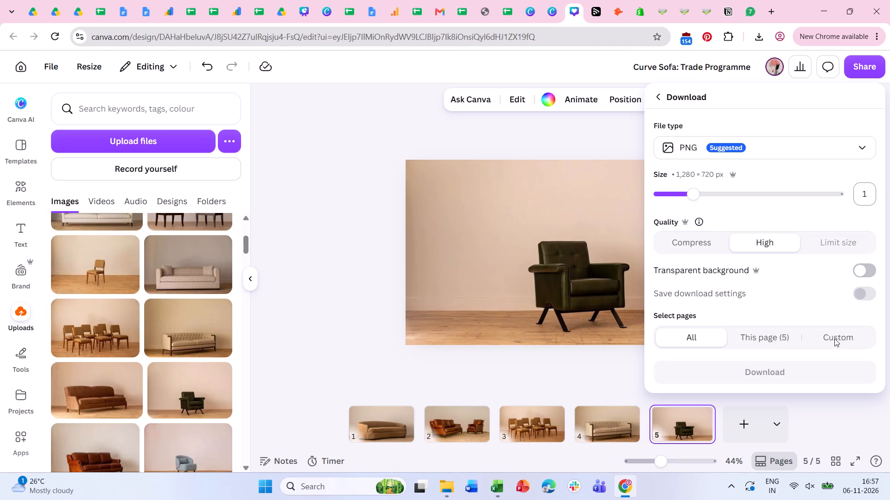
pyautogui.click(834, 338)
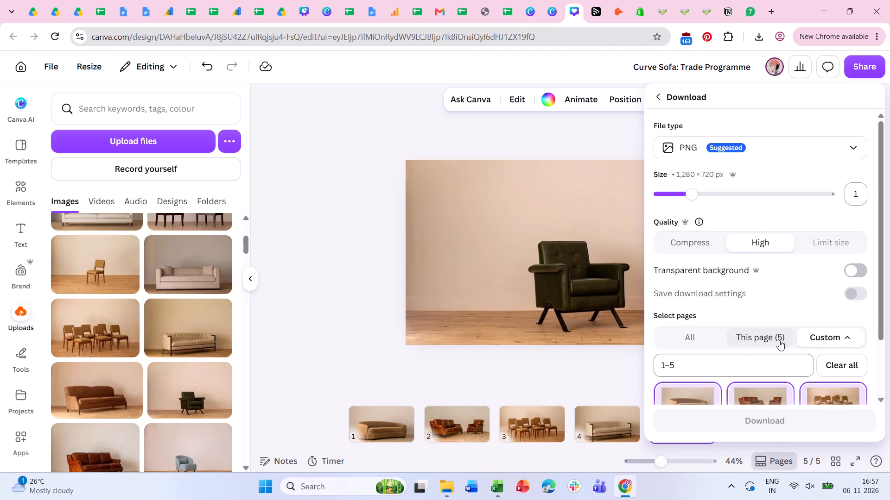
# Download pages 1–5 of the Curve Sofa: Trade Programme design as PNG images.
pyautogui.scroll(-4, 806, 299)
pyautogui.click(807, 416)
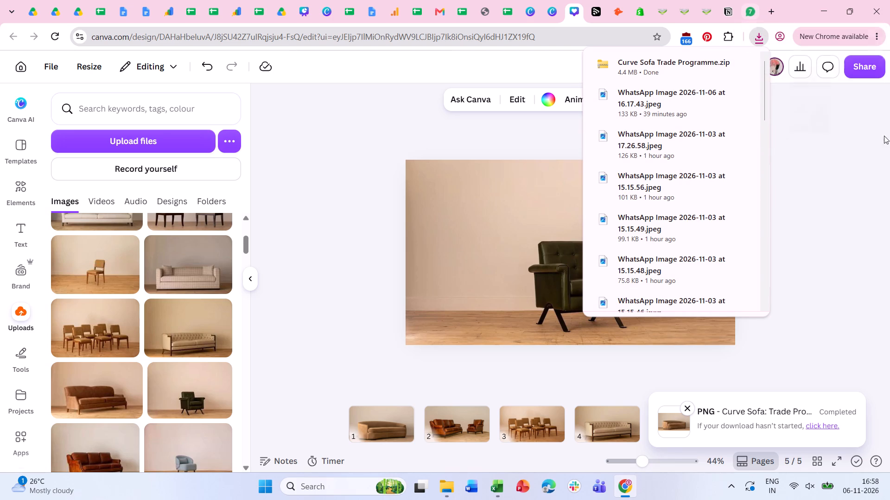
# Switch to File Explorer, find the Curve Sofa Trade Programme zip in Downloads and bring up its available file actions.
pyautogui.click(456, 488)
pyautogui.scroll(6, 492, 343)
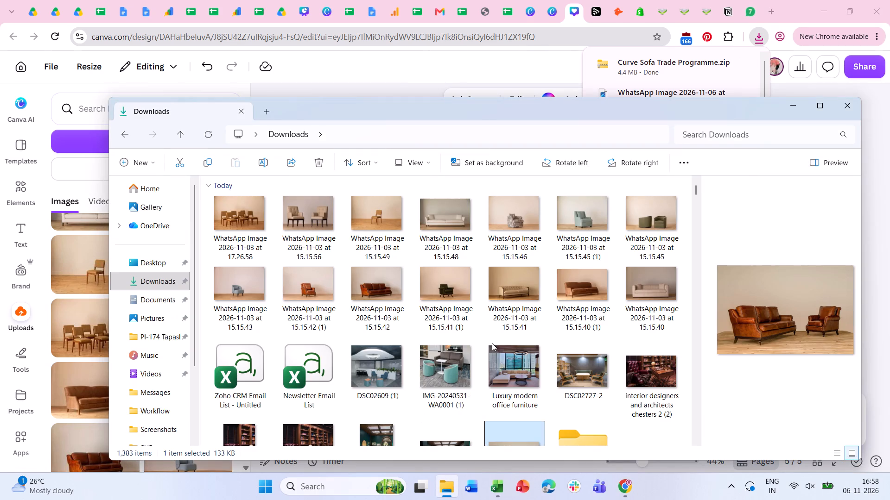
pyautogui.scroll(2, 492, 343)
pyautogui.scroll(-1, 527, 312)
pyautogui.click(583, 366)
pyautogui.rightClick(583, 366)
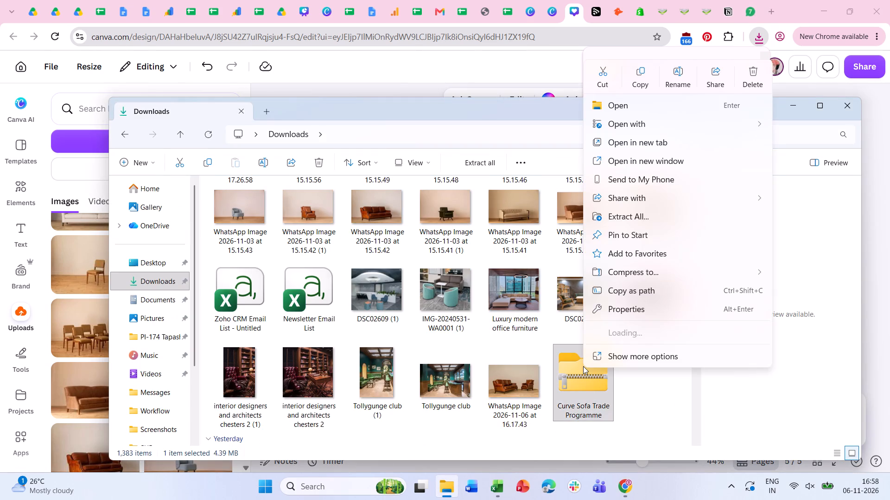
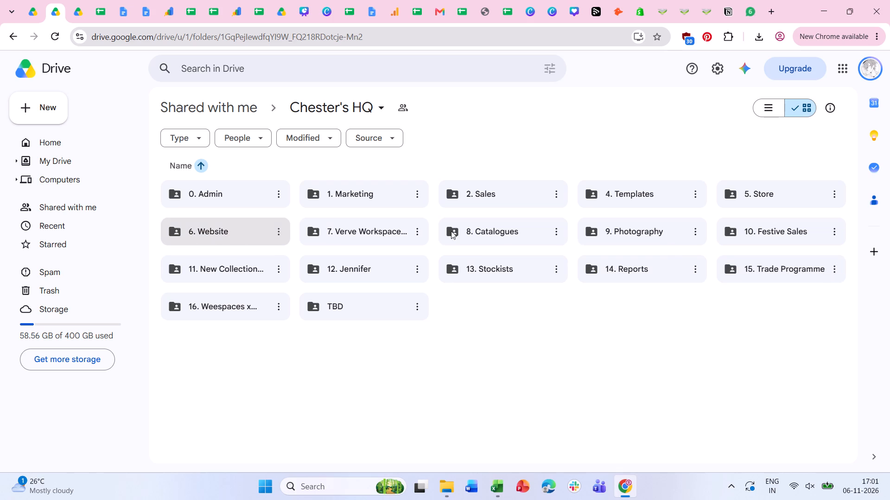
# Open the Institutional folder inside 3. Vijay, under 1. Photographers in the 9. Photography folder of Chester's HQ.
pyautogui.doubleClick(774, 274)
pyautogui.click(315, 101)
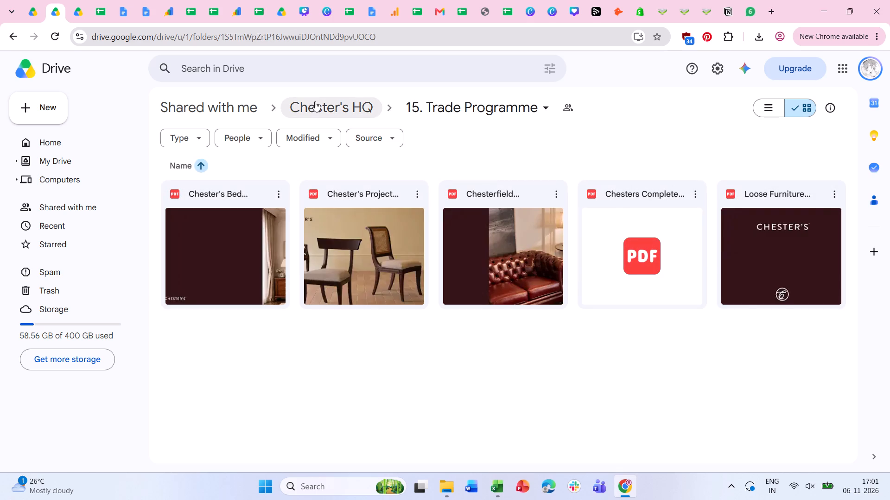
pyautogui.doubleClick(632, 222)
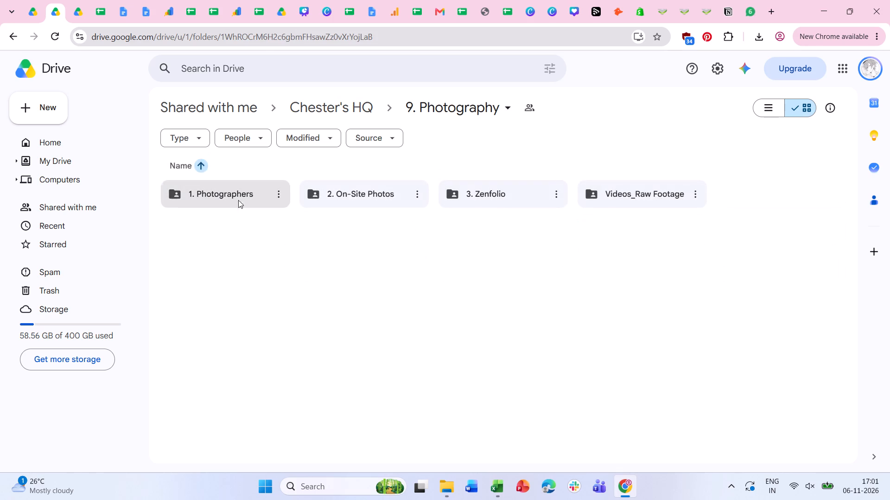
pyautogui.doubleClick(235, 197)
pyautogui.doubleClick(474, 194)
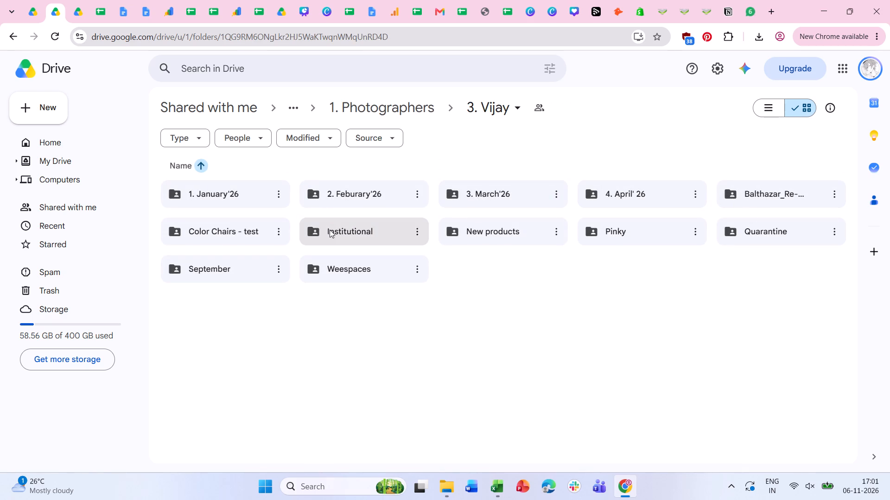
pyautogui.doubleClick(330, 230)
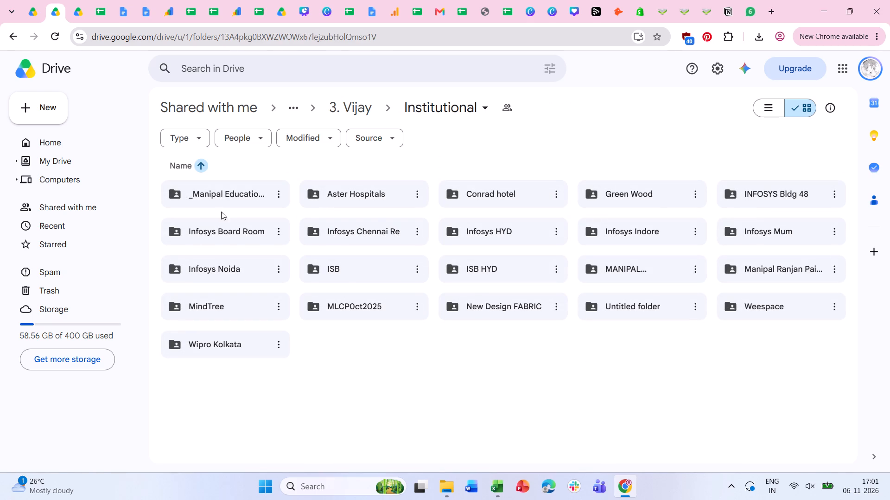
# Look through the furniture photos in the Green Wood, INFOSYS Bldg 48, Infosys Chennai Re and Infosys HYD folders.
pyautogui.doubleClick(656, 201)
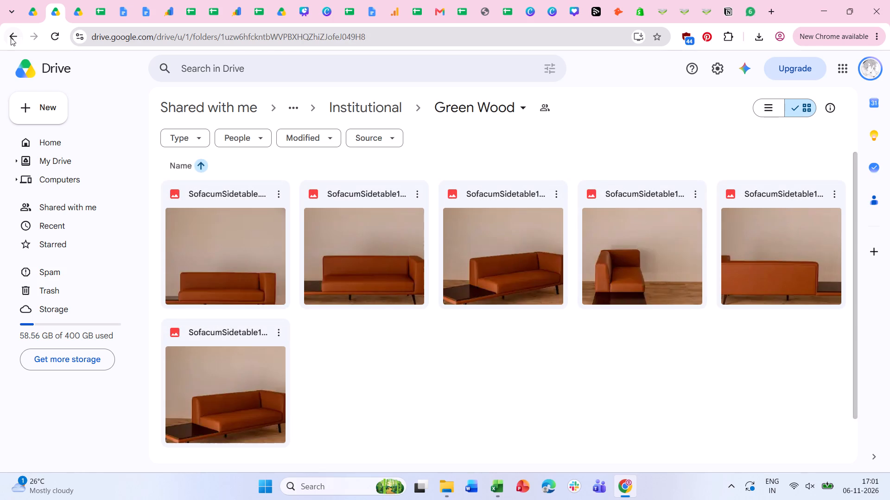
pyautogui.click(11, 37)
pyautogui.doubleClick(776, 192)
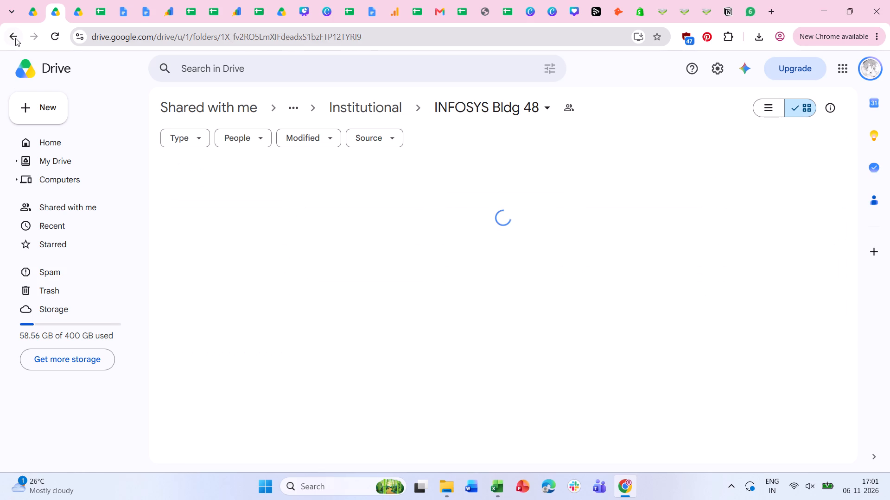
pyautogui.scroll(-7, 347, 319)
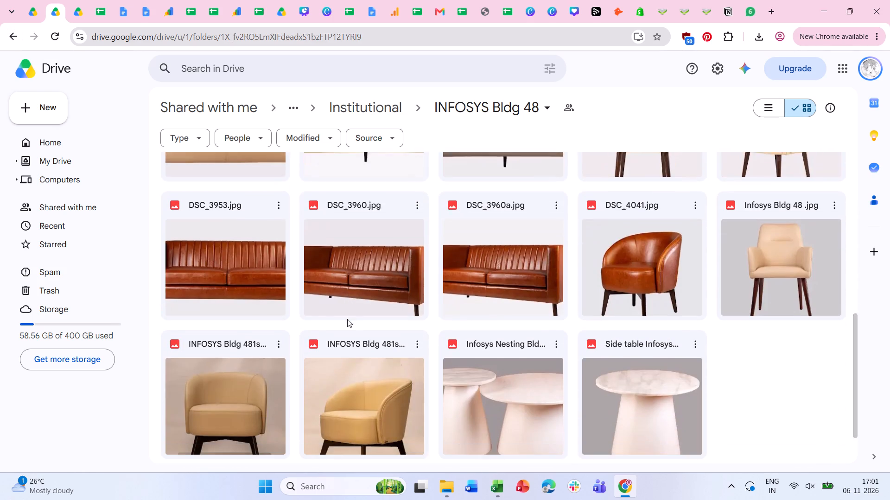
pyautogui.scroll(-5, 347, 319)
pyautogui.click(11, 38)
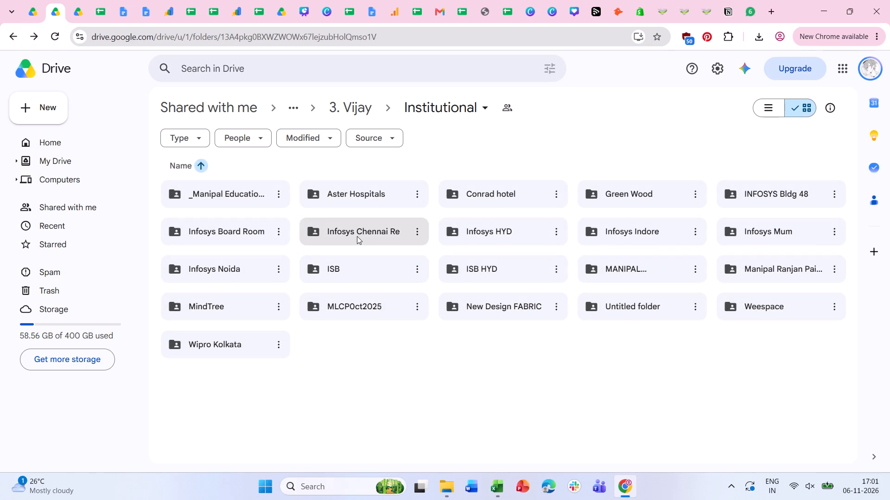
pyautogui.doubleClick(357, 236)
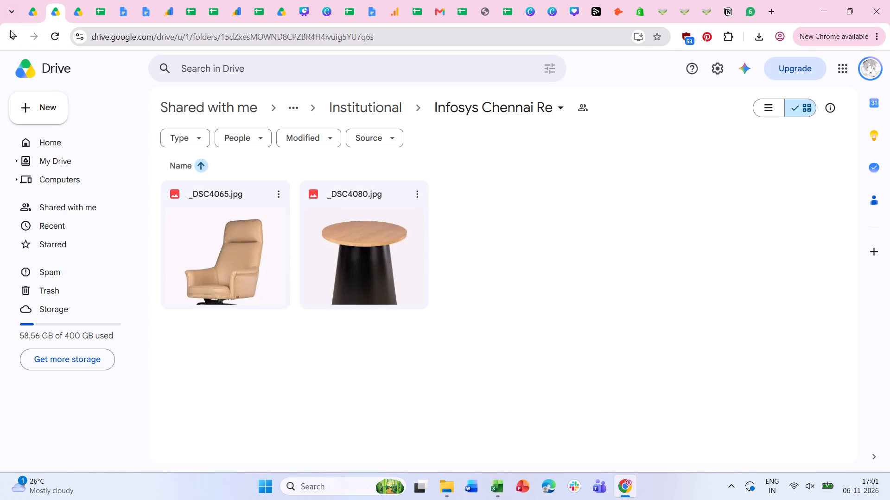
pyautogui.click(13, 37)
pyautogui.doubleClick(507, 238)
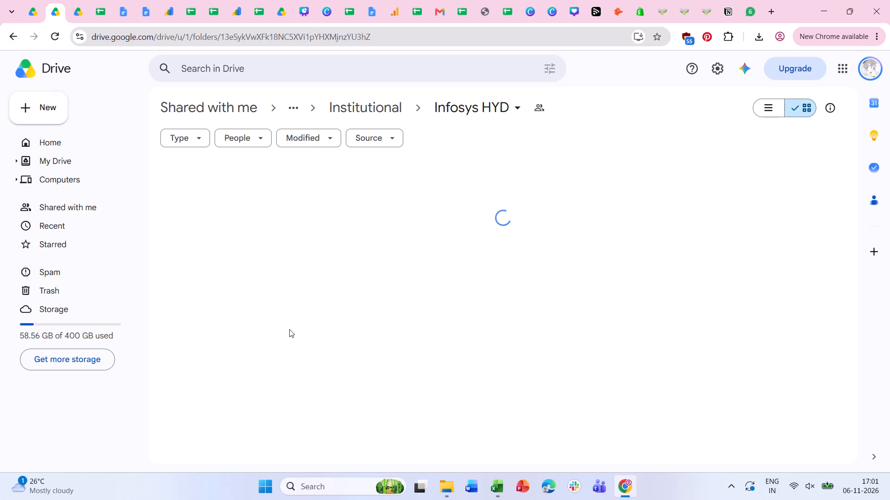
pyautogui.scroll(-14, 331, 335)
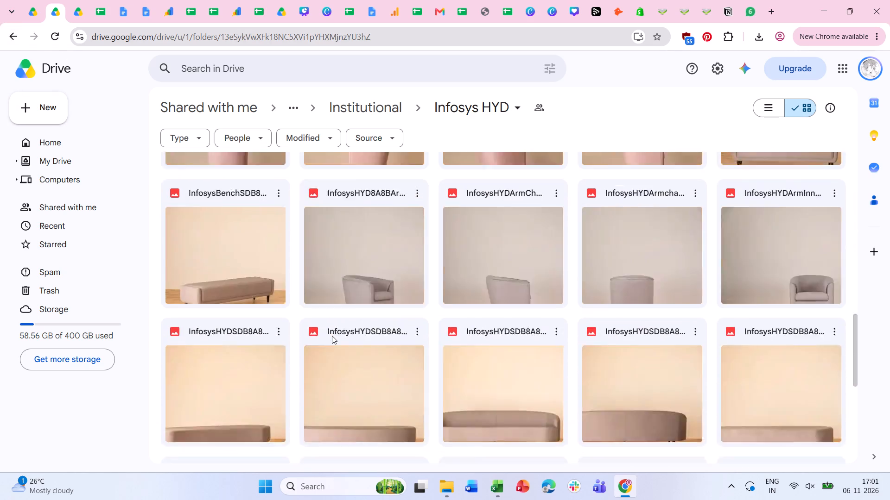
pyautogui.scroll(-4, 332, 336)
pyautogui.click(12, 33)
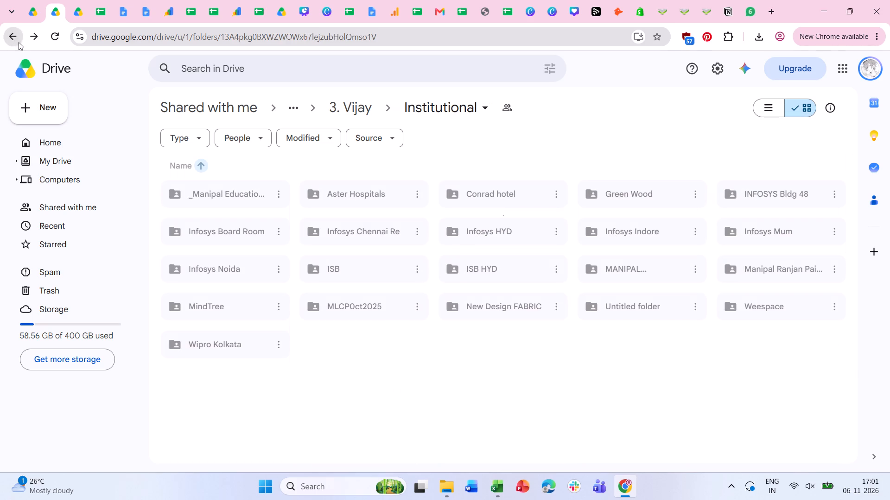
pyautogui.click(367, 107)
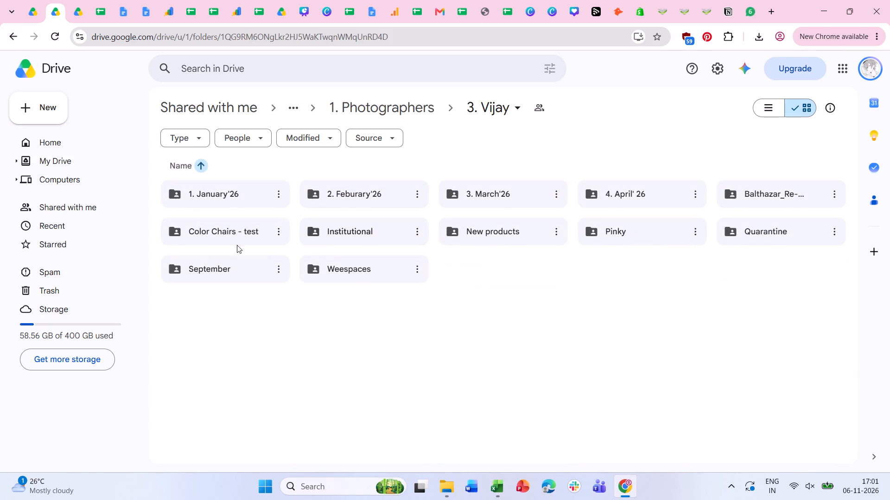
# Look through the sofa and armchair photos in the New products folder, and check the Balthazar folder.
pyautogui.doubleClick(486, 237)
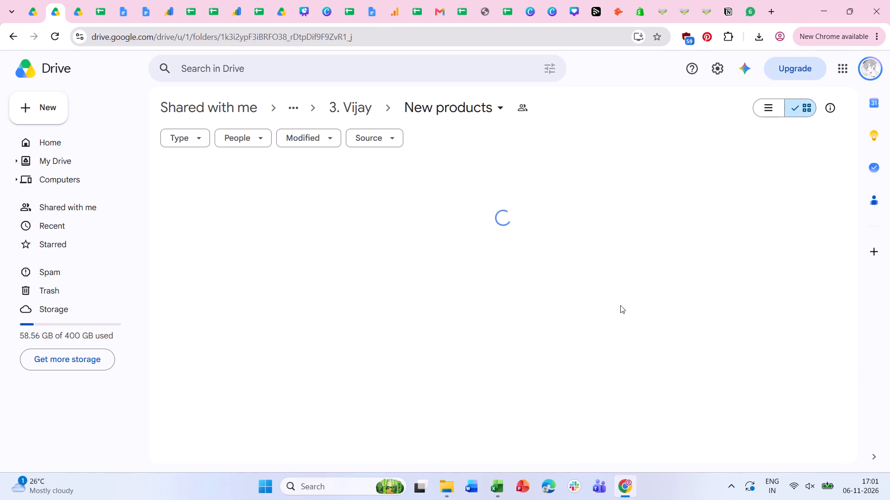
pyautogui.scroll(-3, 574, 299)
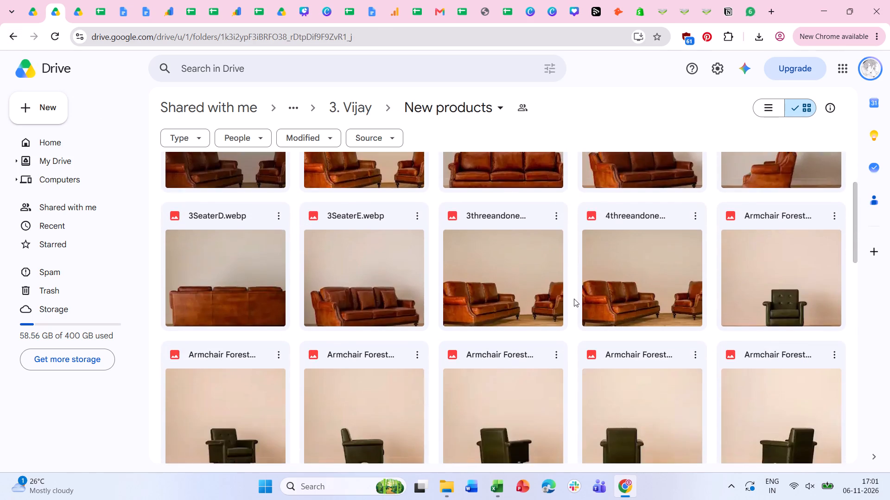
pyautogui.scroll(-7, 574, 299)
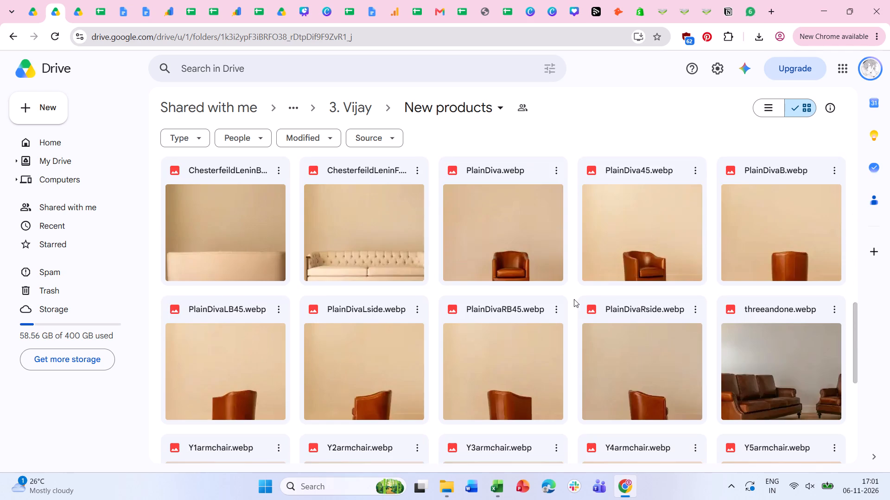
pyautogui.scroll(-13, 574, 299)
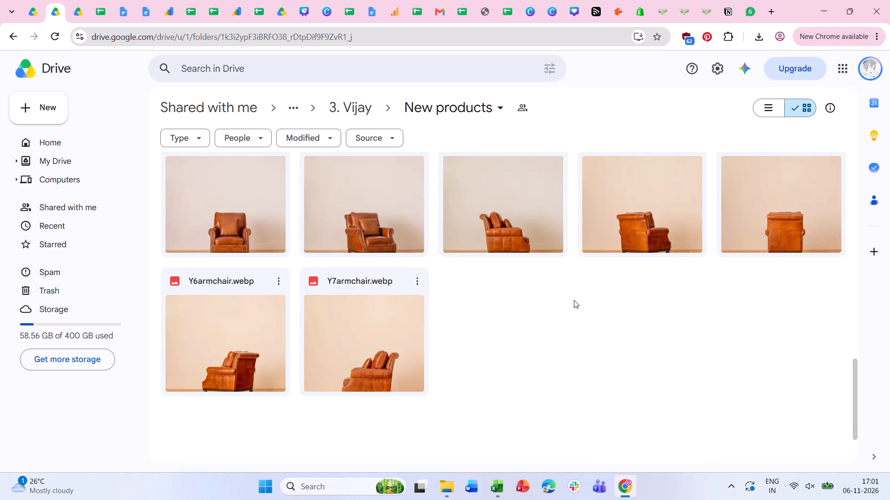
pyautogui.click(340, 107)
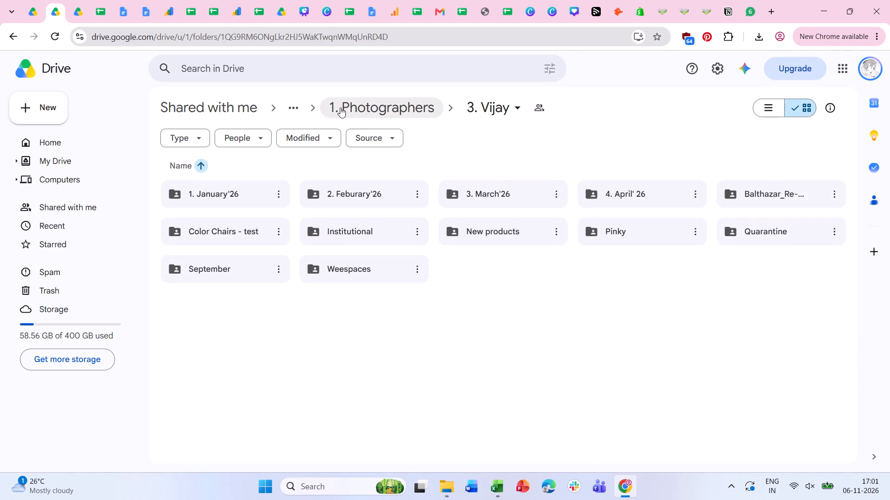
pyautogui.doubleClick(775, 182)
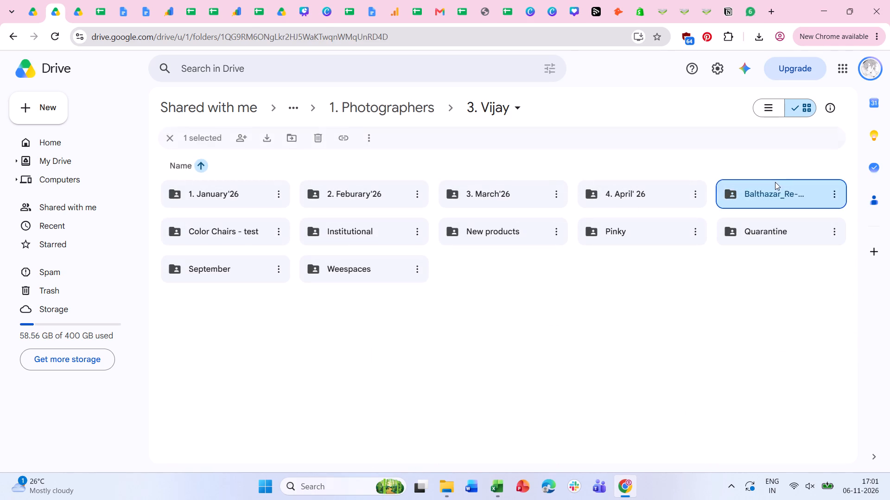
pyautogui.click(363, 116)
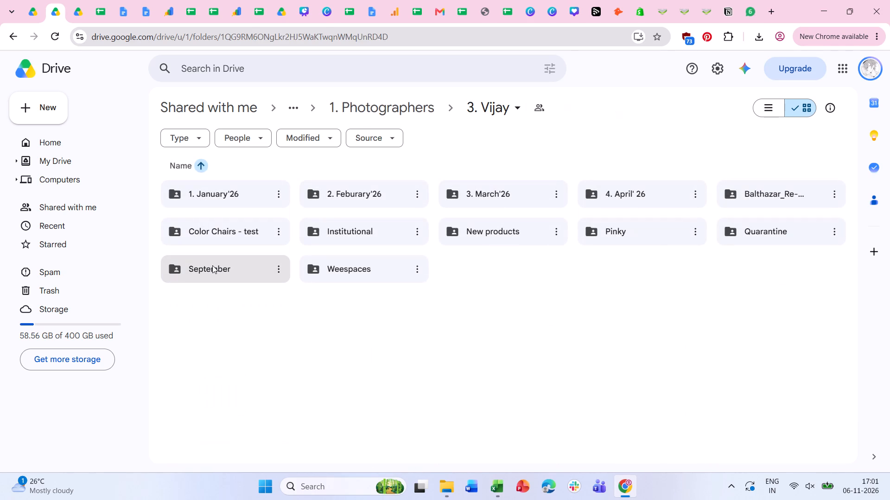
# Check the first three client folders in September, examining the front and angled photos of the green custom three-seater sofa.
pyautogui.doubleClick(212, 265)
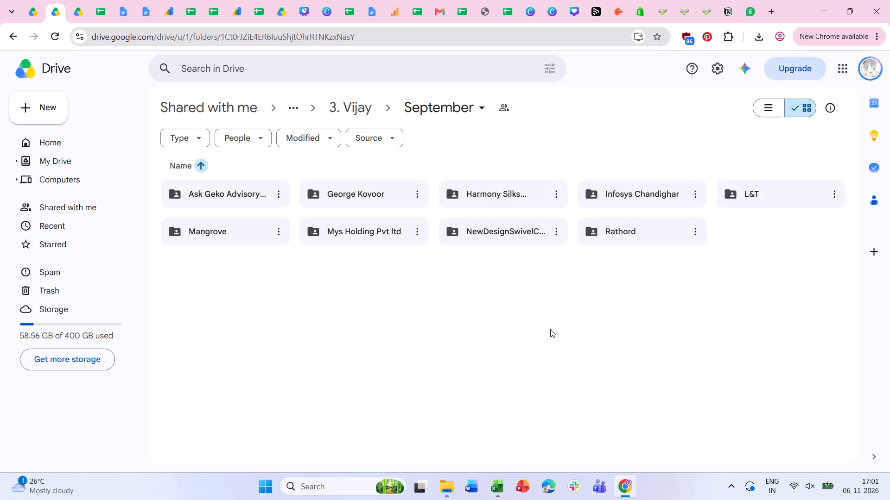
pyautogui.doubleClick(235, 194)
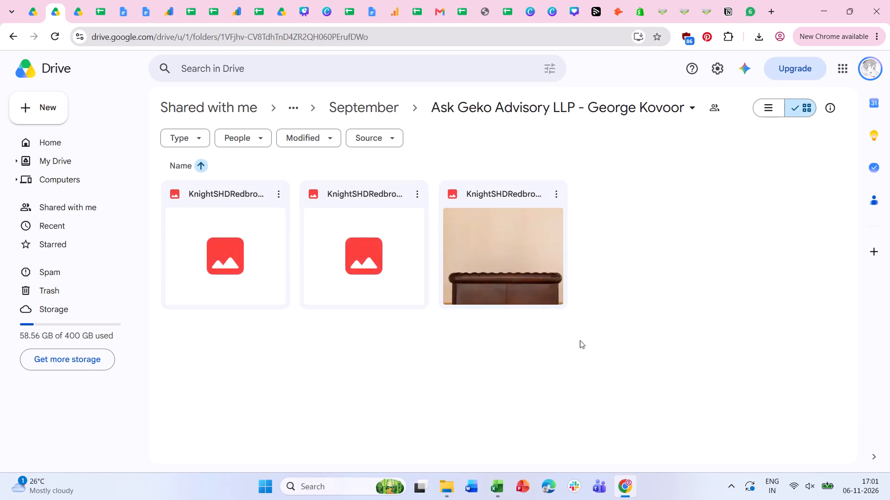
pyautogui.click(15, 41)
pyautogui.doubleClick(348, 194)
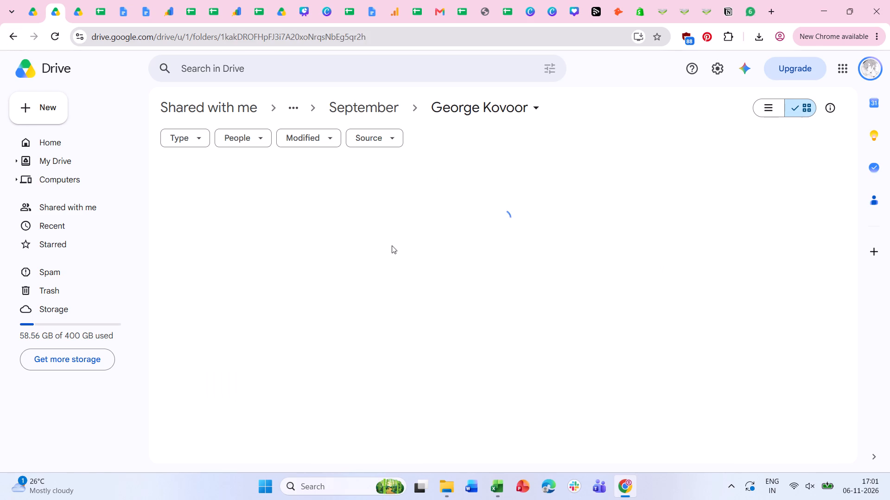
pyautogui.click(13, 38)
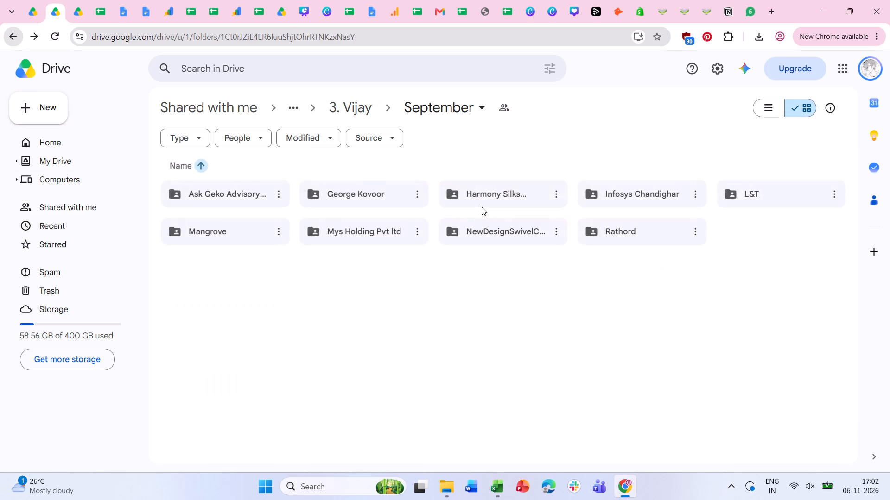
pyautogui.doubleClick(488, 197)
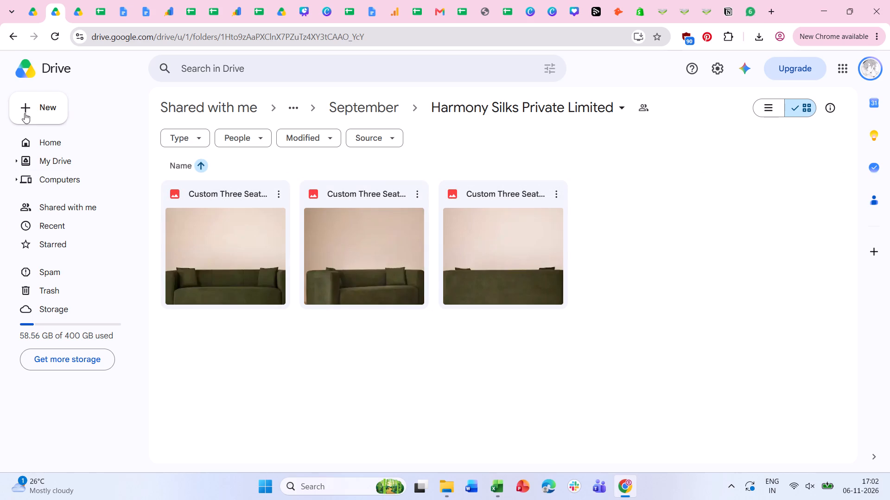
pyautogui.doubleClick(222, 271)
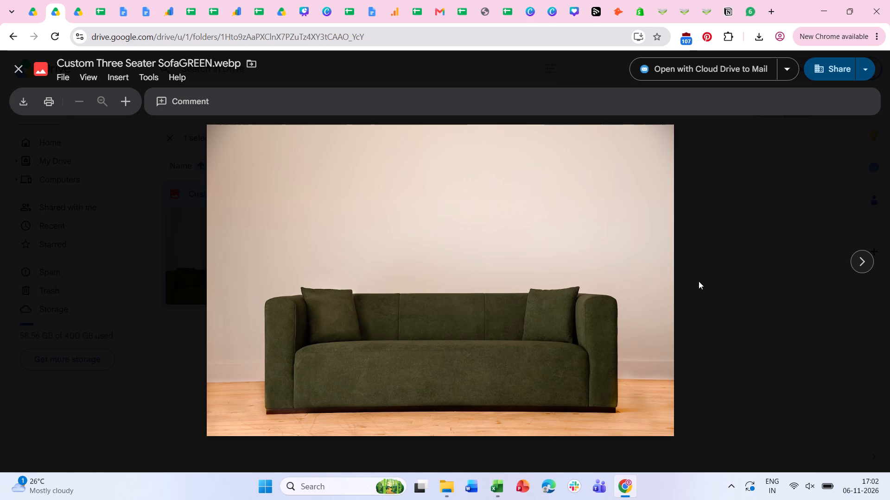
pyautogui.press('Right')
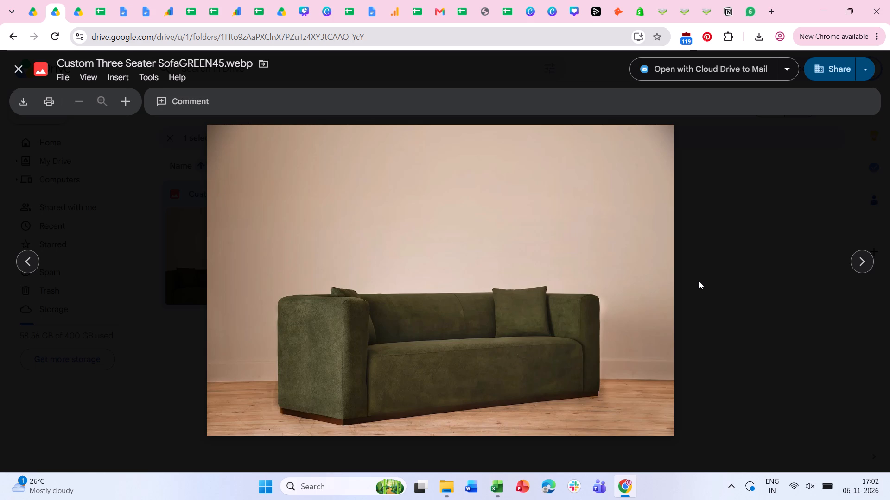
pyautogui.click(21, 59)
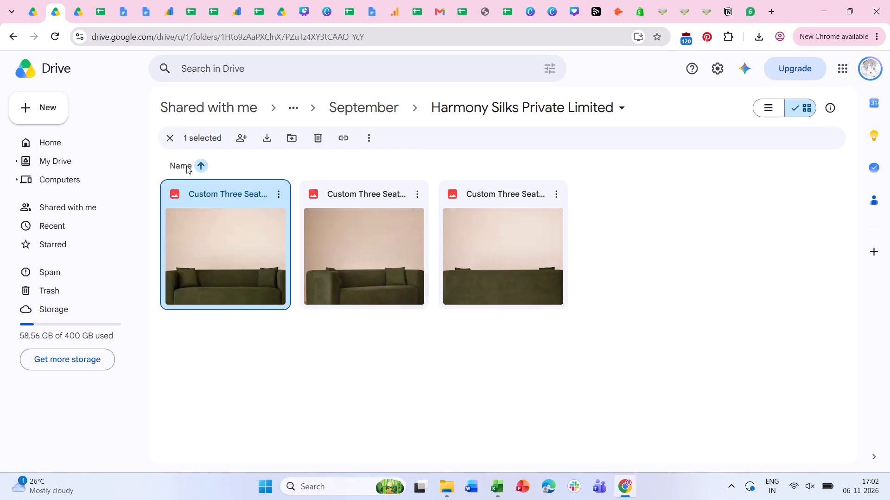
pyautogui.click(16, 36)
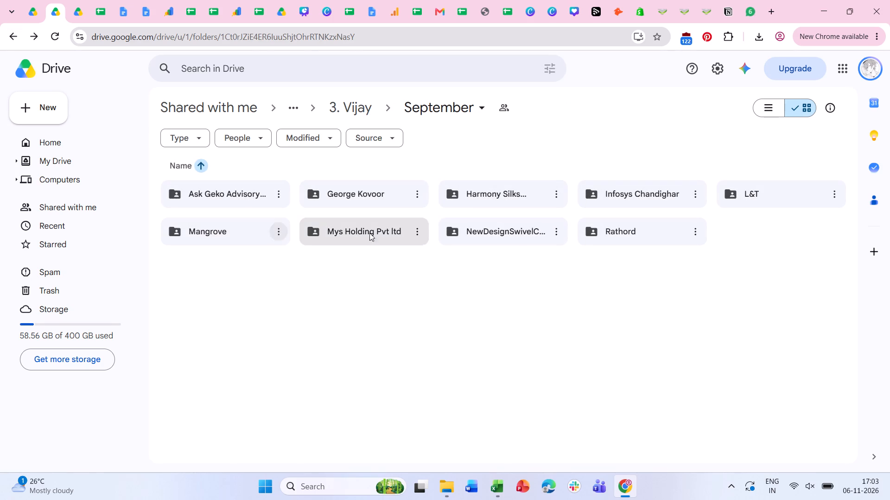
# Look through September's Mys Holding Pvt ltd, NewDesignSwivelChair and Rathord folders for suitable furniture photos.
pyautogui.doubleClick(381, 233)
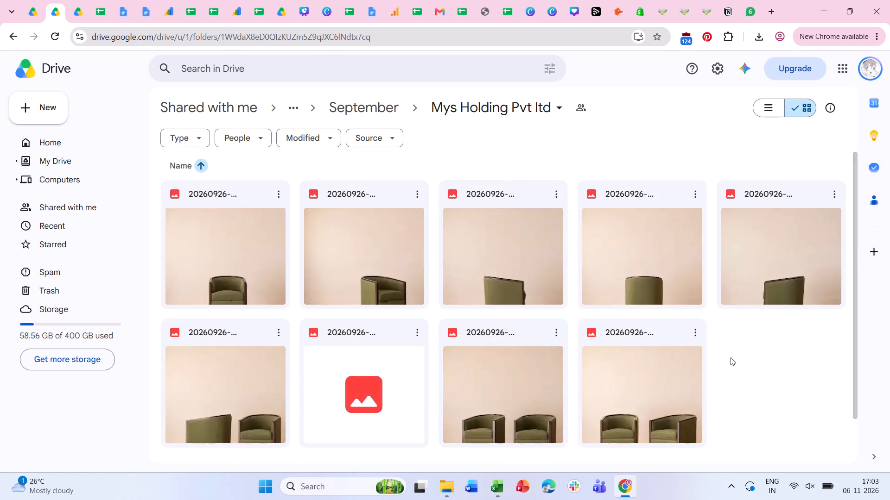
pyautogui.click(6, 39)
pyautogui.doubleClick(501, 233)
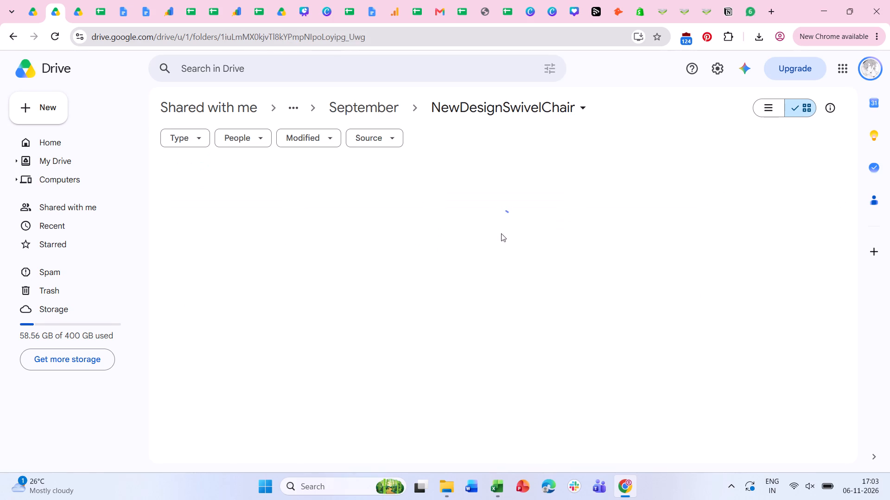
pyautogui.scroll(-1, 506, 308)
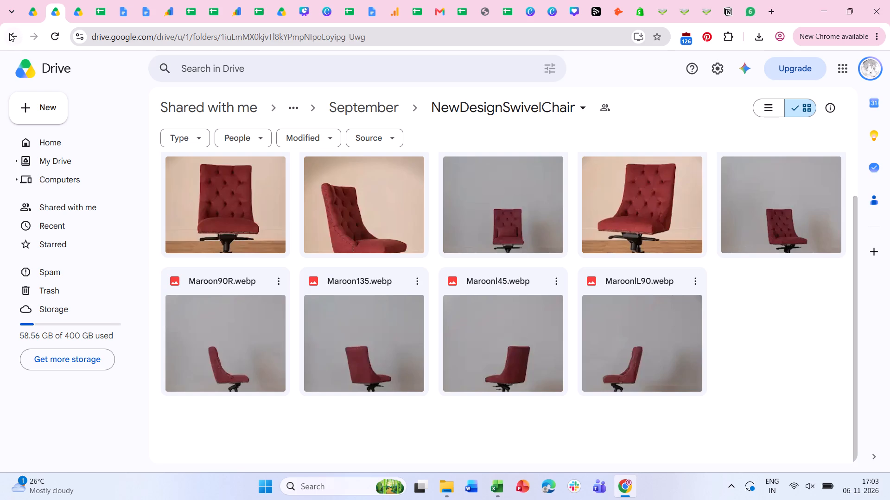
pyautogui.click(9, 33)
pyautogui.doubleClick(609, 237)
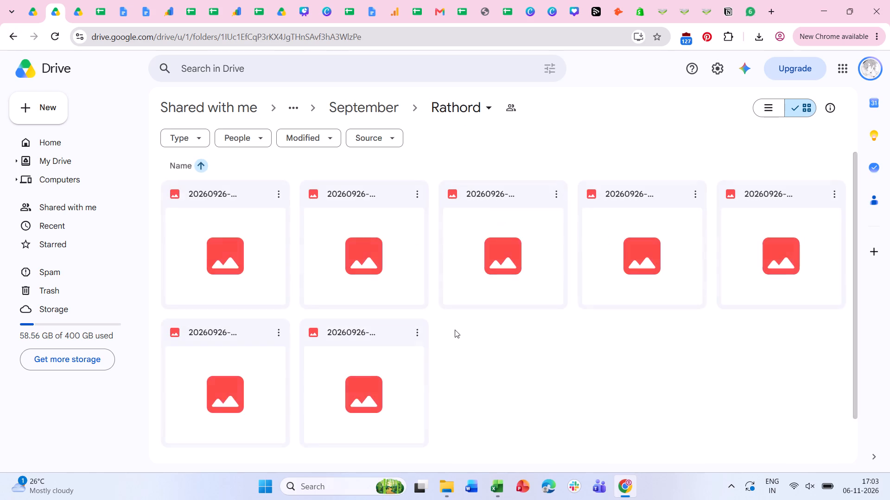
pyautogui.click(6, 38)
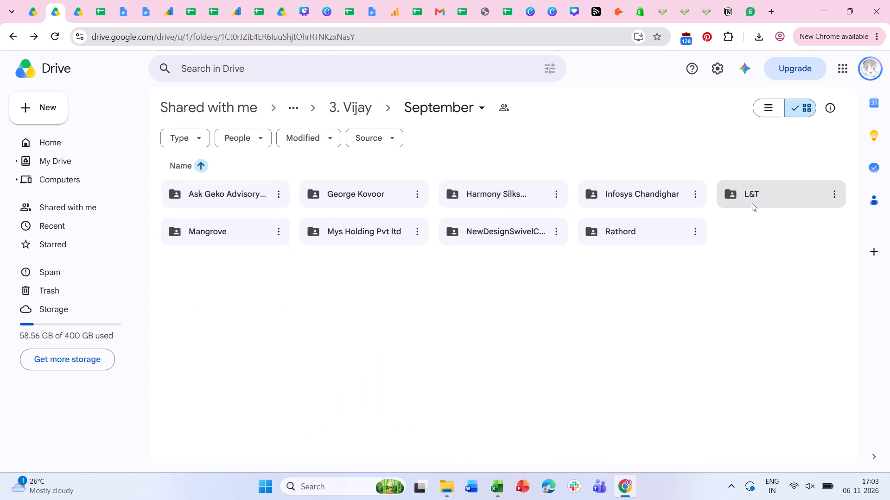
# Find the Sectional.webp photo in September's L&T folder, preview it and download it.
pyautogui.doubleClick(752, 203)
pyautogui.scroll(-1, 417, 319)
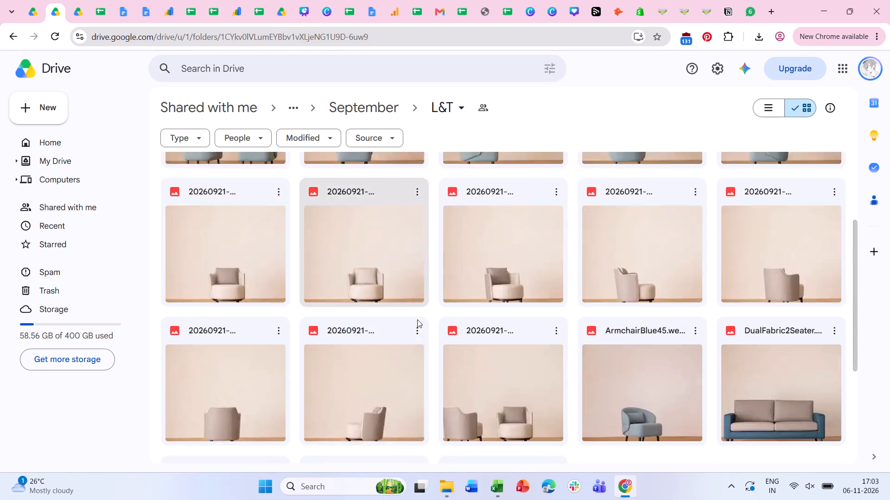
pyautogui.scroll(-2, 417, 319)
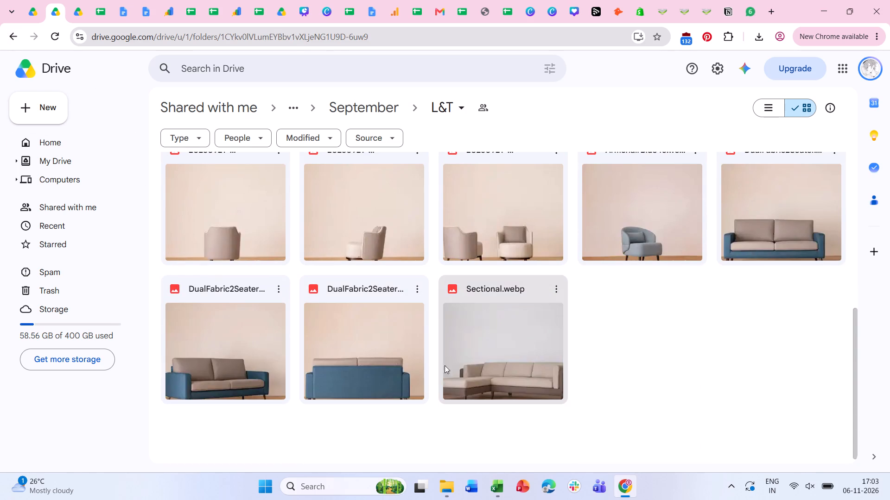
pyautogui.doubleClick(467, 361)
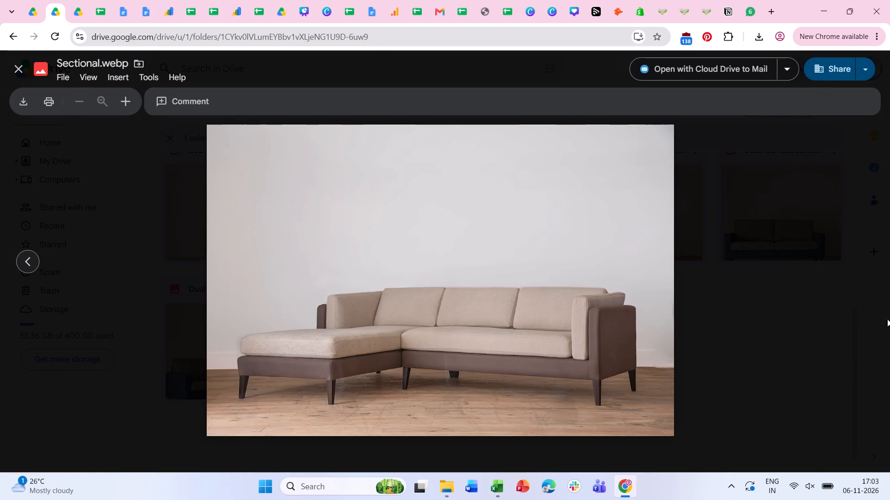
pyautogui.click(24, 94)
pyautogui.click(838, 229)
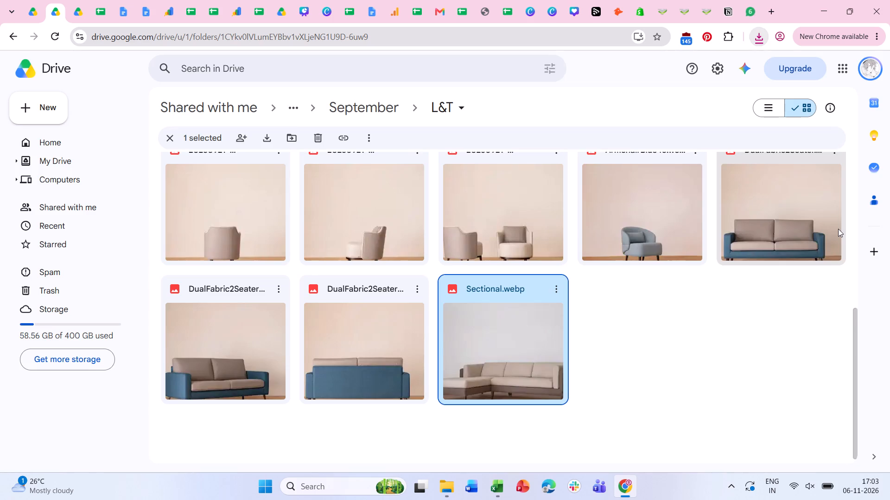
# Reopen the preview of Sectional.webp in the L&T folder.
pyautogui.doubleClick(510, 371)
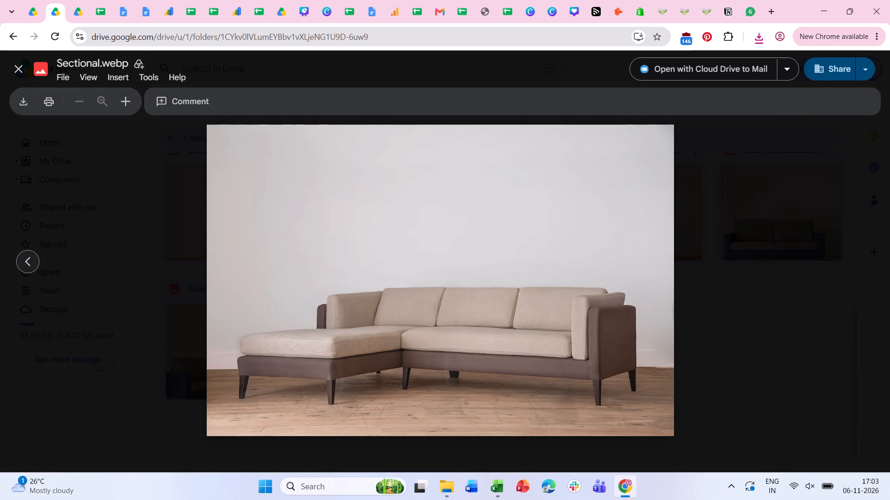
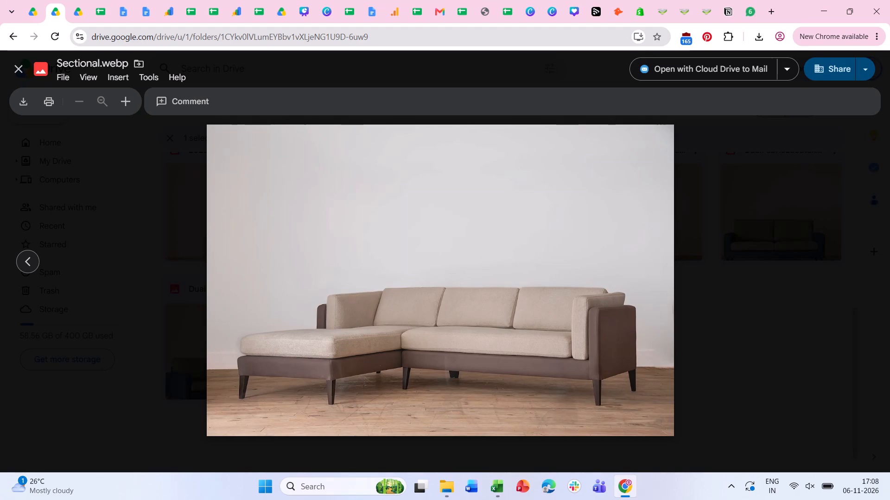
# Close the Sectional.webp preview and check September's Rathord folder and the client folder holding the Fitzroy Bar photos.
pyautogui.click(21, 62)
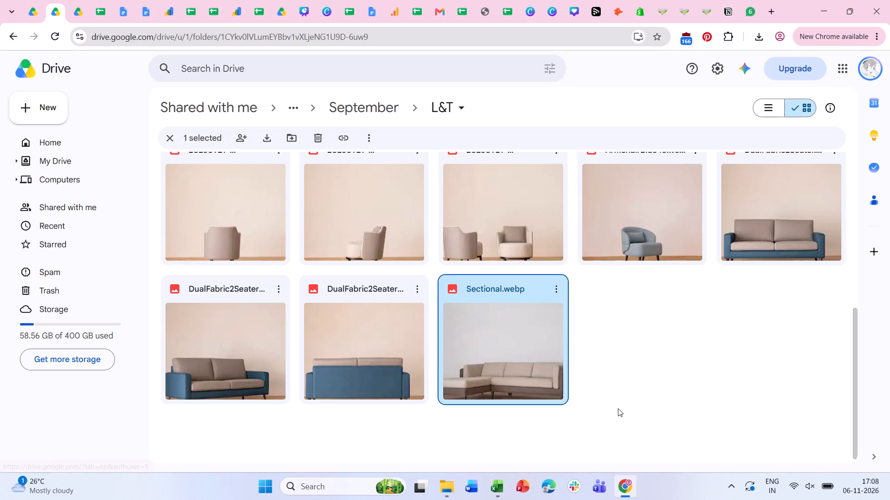
pyautogui.click(622, 380)
pyautogui.scroll(4, 623, 380)
pyautogui.scroll(2, 316, 121)
pyautogui.click(360, 110)
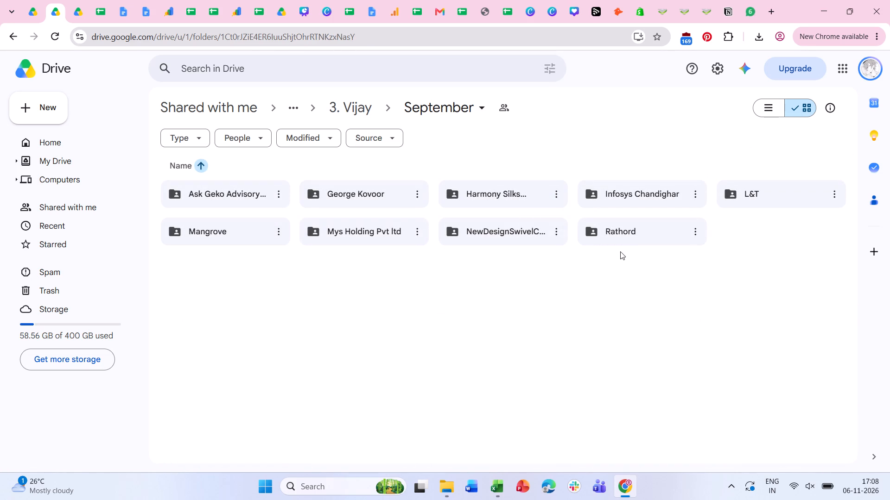
pyautogui.doubleClick(621, 236)
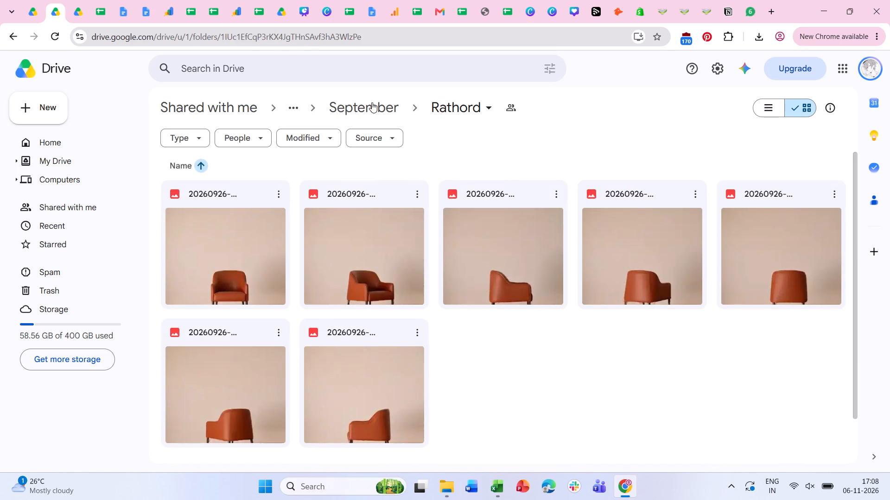
pyautogui.click(372, 102)
pyautogui.doubleClick(350, 192)
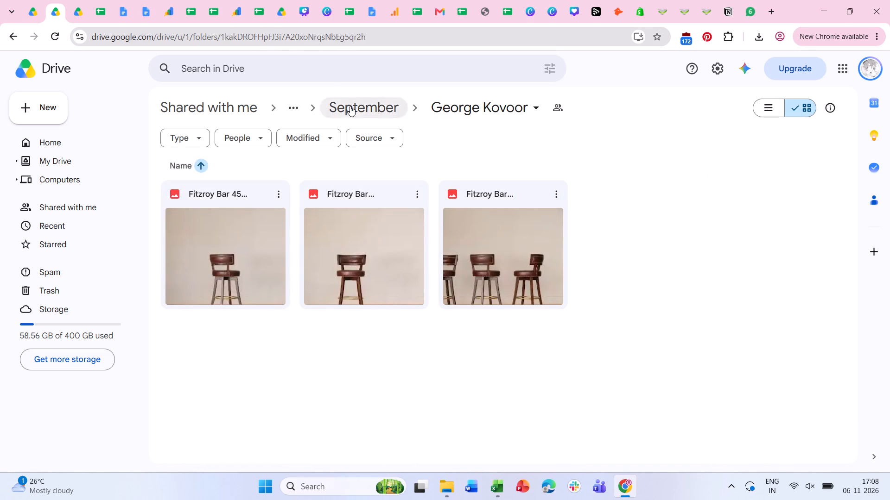
pyautogui.click(350, 106)
pyautogui.doubleClick(377, 183)
pyautogui.click(379, 117)
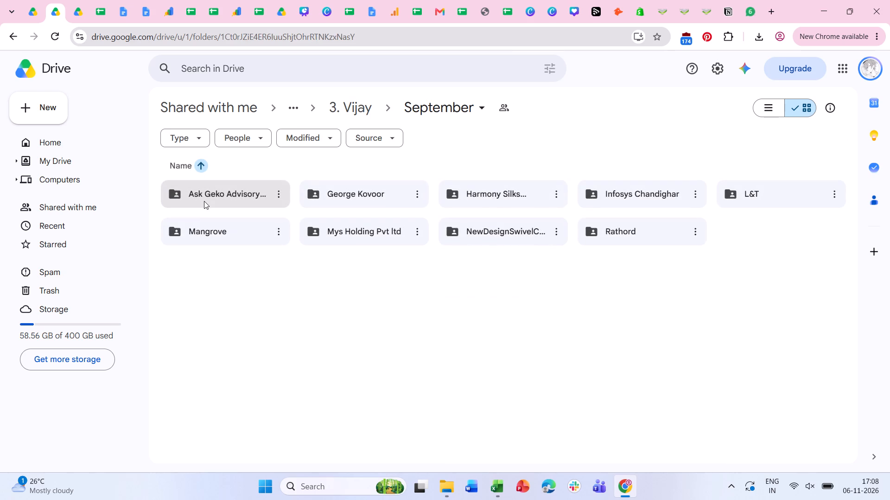
# Preview the KnightSHDRedbrown sofa photos in September's Ask Geko Advisory LLP folder, paging through the different angles.
pyautogui.doubleClick(204, 201)
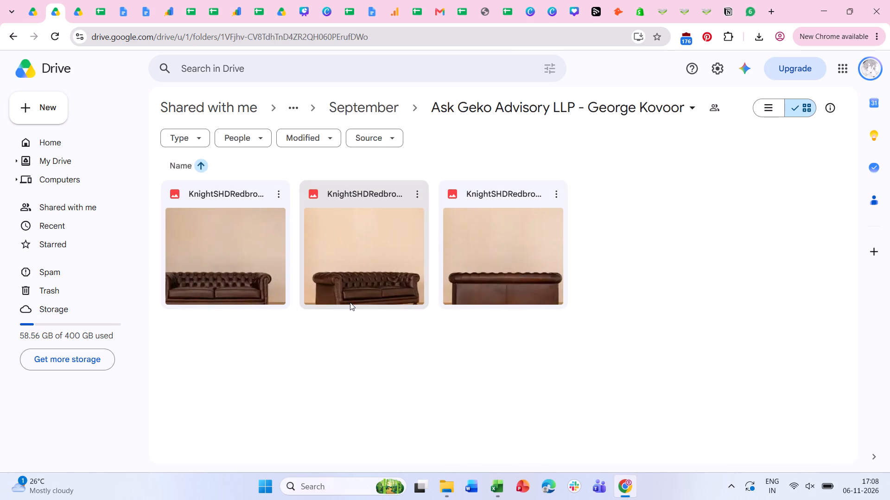
pyautogui.doubleClick(217, 286)
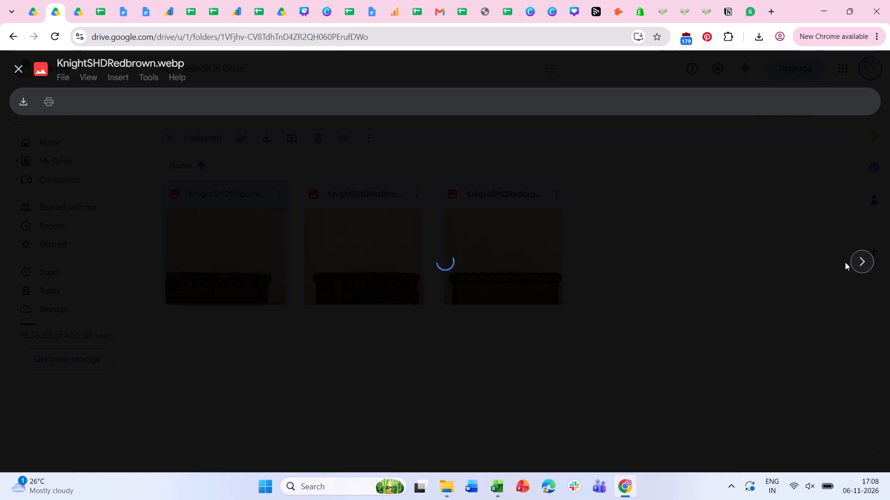
pyautogui.click(857, 260)
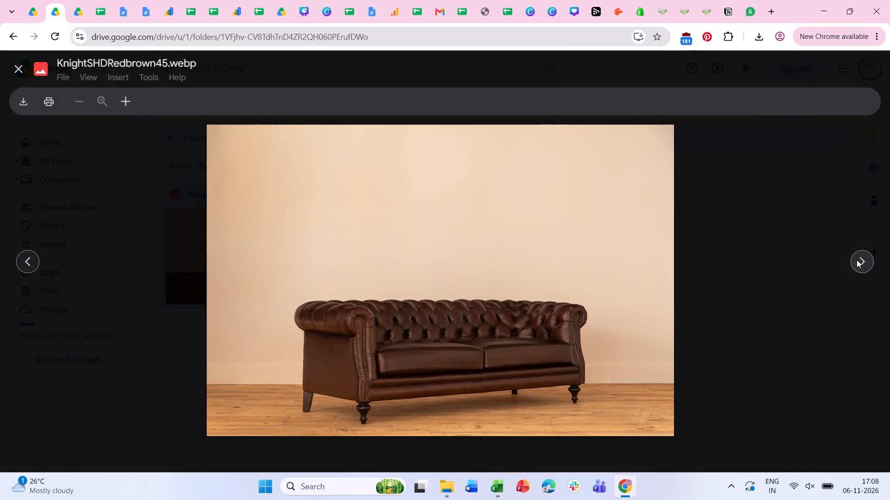
pyautogui.click(857, 260)
pyautogui.click(14, 69)
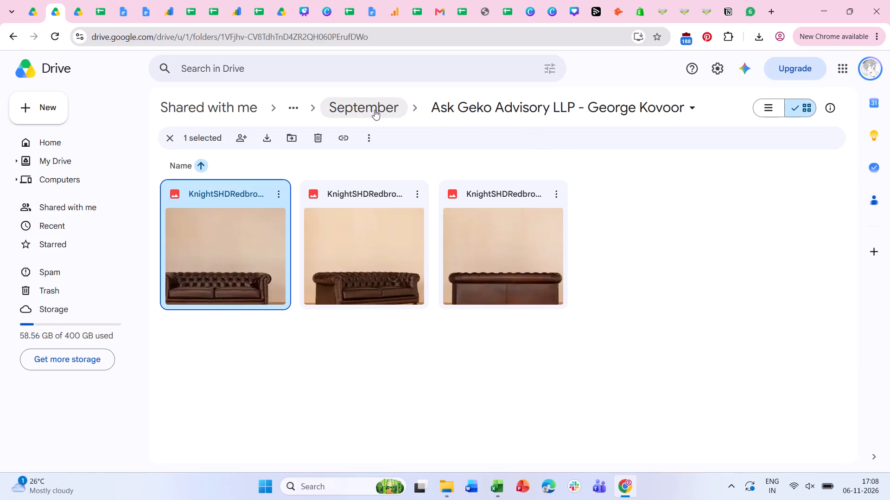
pyautogui.click(469, 106)
pyautogui.click(342, 106)
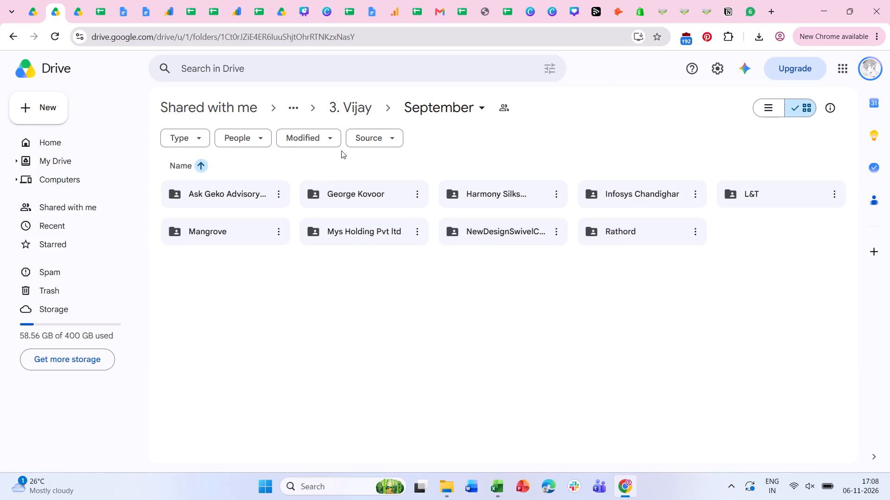
# Look through the New products folder in photographer folder 3. Vijay for suitable sofa and armchair photos.
pyautogui.click(350, 107)
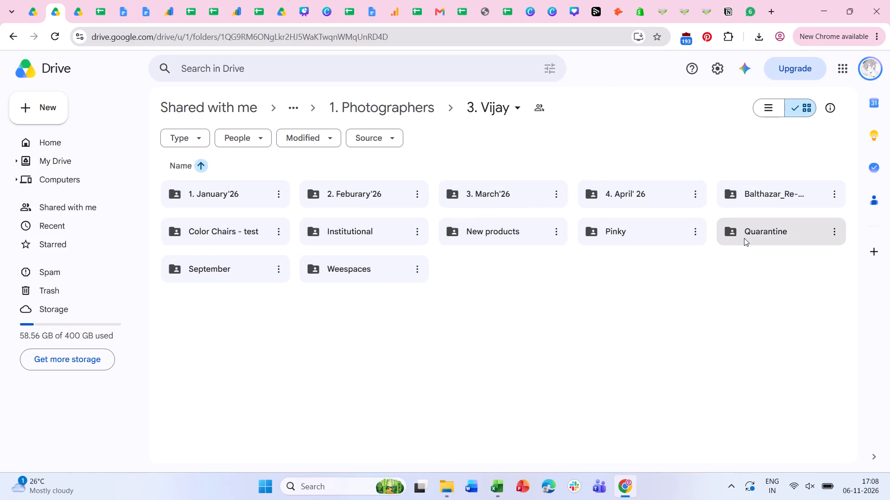
pyautogui.doubleClick(190, 271)
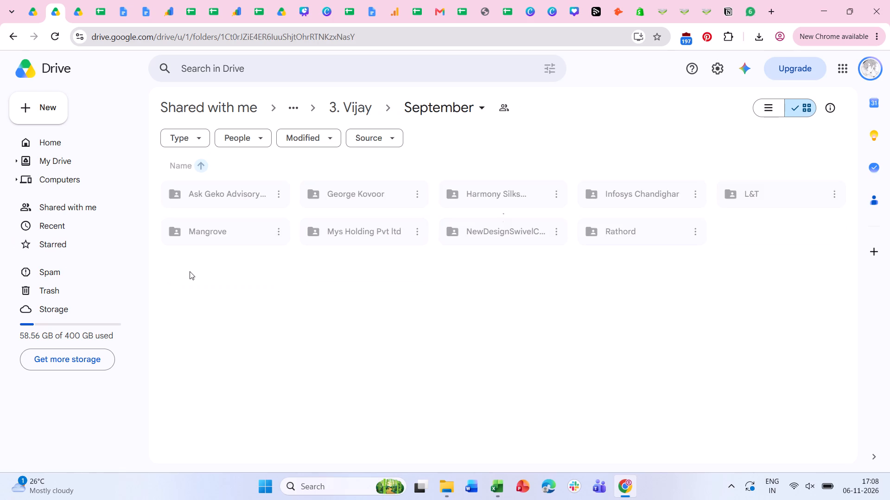
pyautogui.click(342, 108)
pyautogui.doubleClick(512, 238)
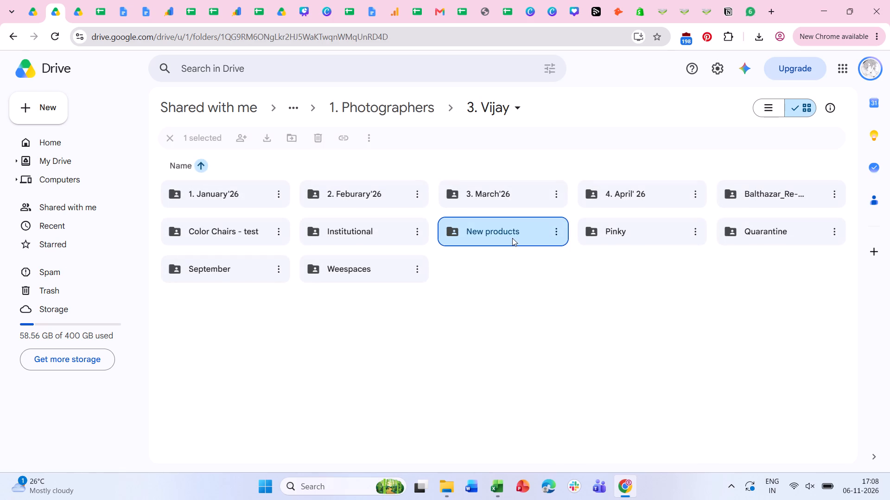
pyautogui.scroll(-7, 507, 307)
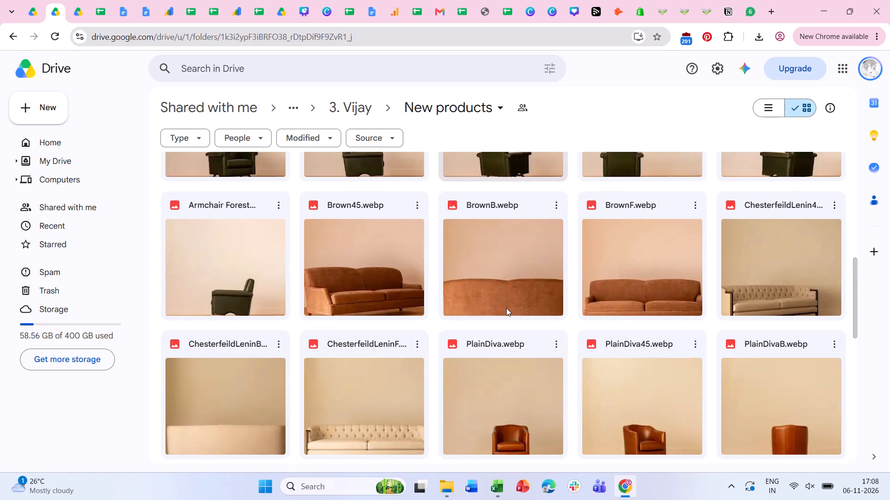
pyautogui.scroll(-4, 506, 308)
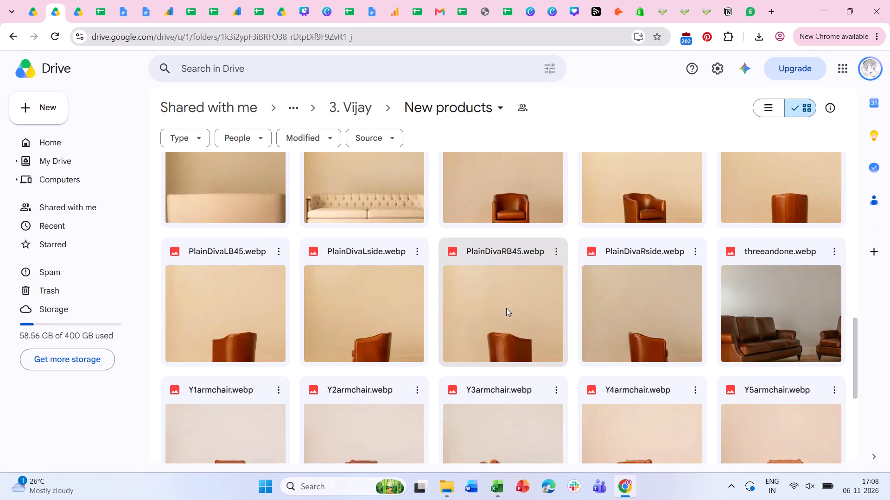
pyautogui.scroll(-8, 506, 308)
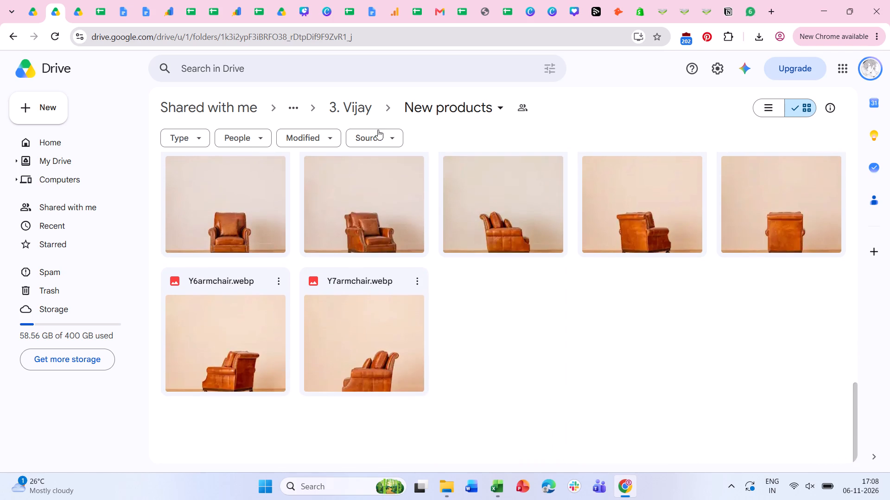
pyautogui.click(362, 105)
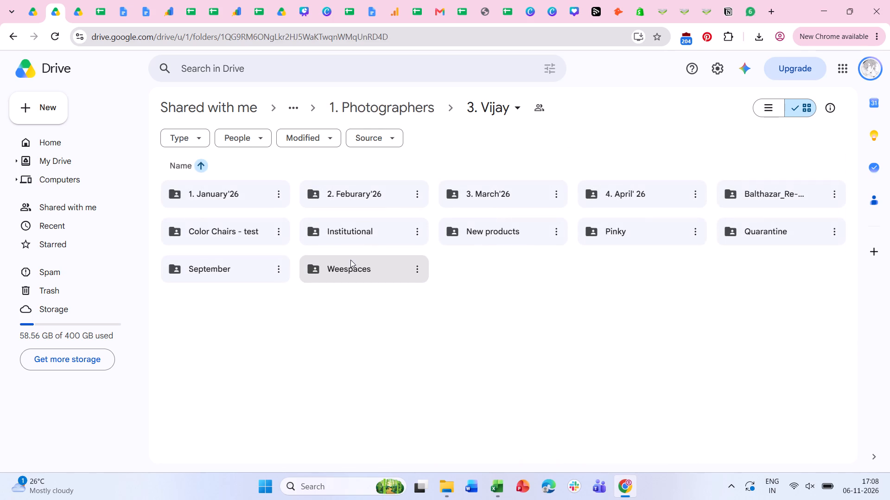
# Look through the Weespaces and Quarantine folders in 3. Vijay for suitable furniture photos.
pyautogui.doubleClick(350, 260)
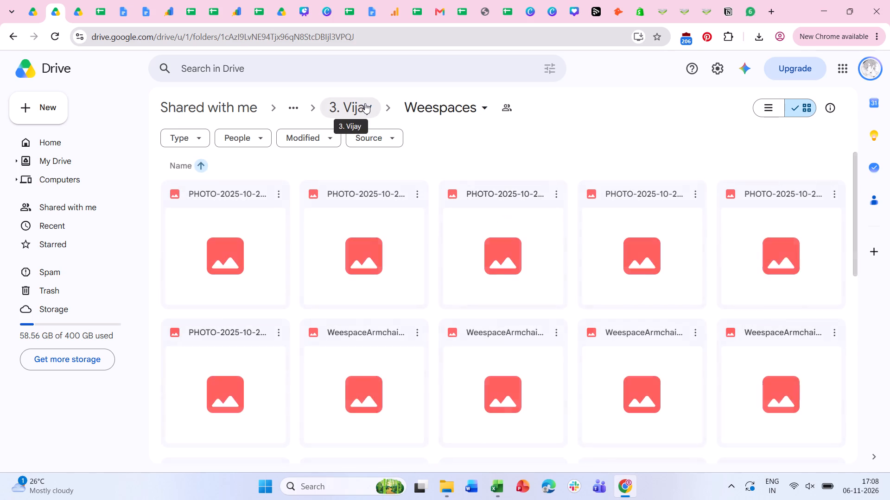
pyautogui.scroll(-8, 487, 320)
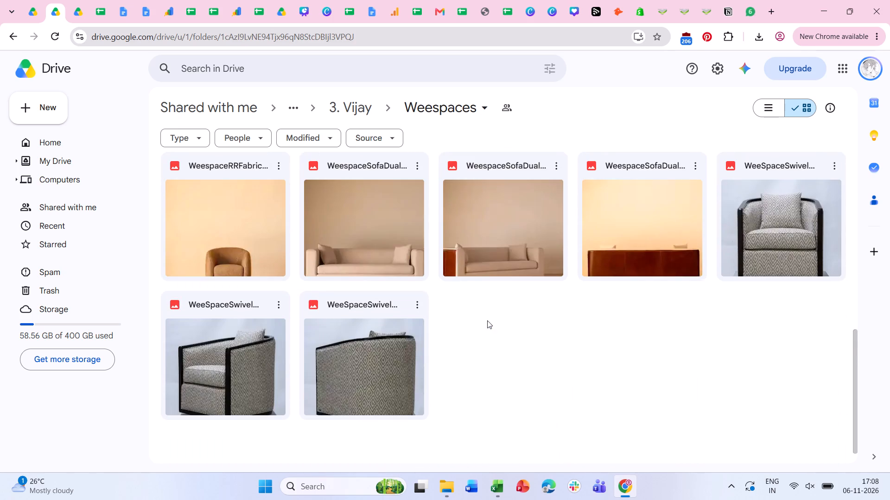
pyautogui.click(344, 103)
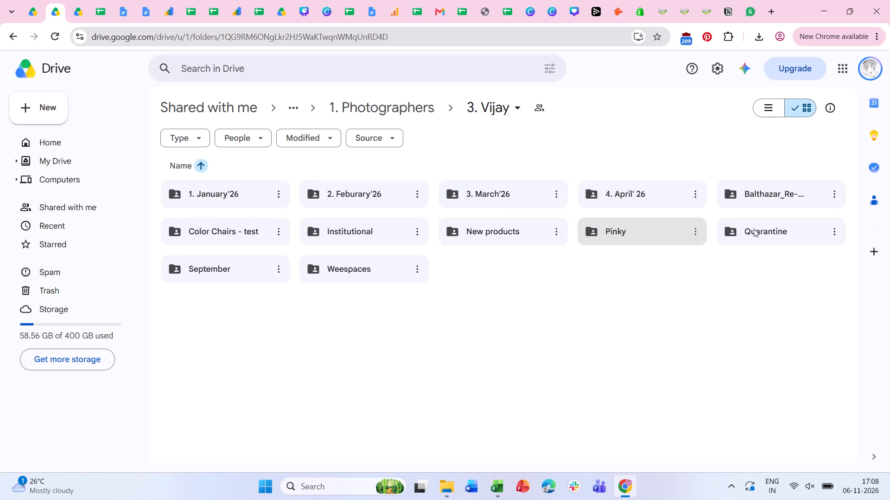
pyautogui.doubleClick(754, 229)
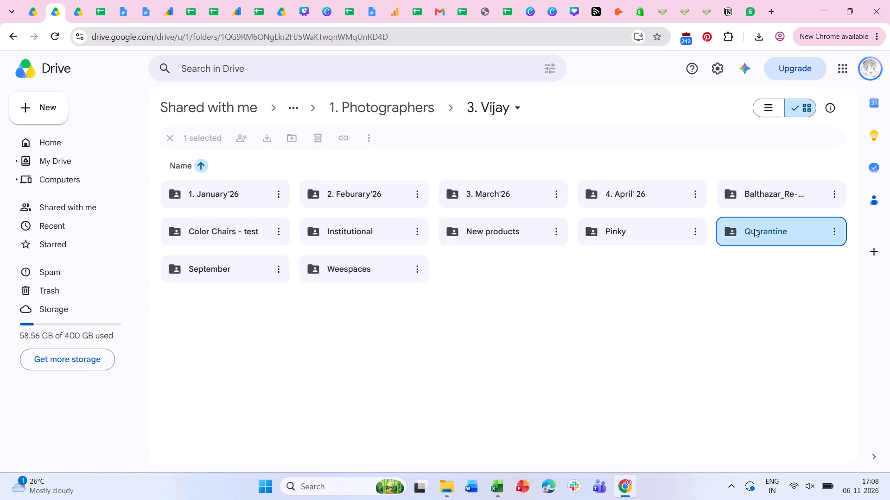
pyautogui.click(354, 109)
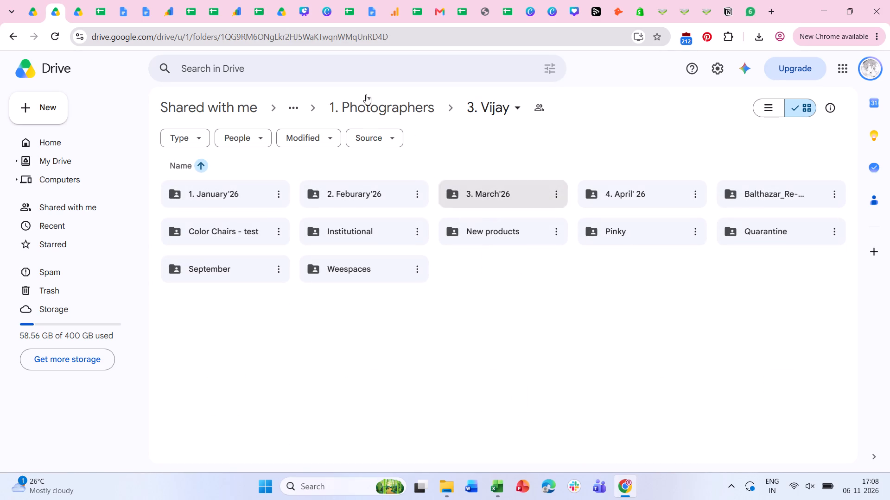
# Check the Rajiv-named and Ms Priya-named client folders in 9. Photography's 3. Zenfolio, under 10. Projects, for furniture photos.
pyautogui.click(388, 112)
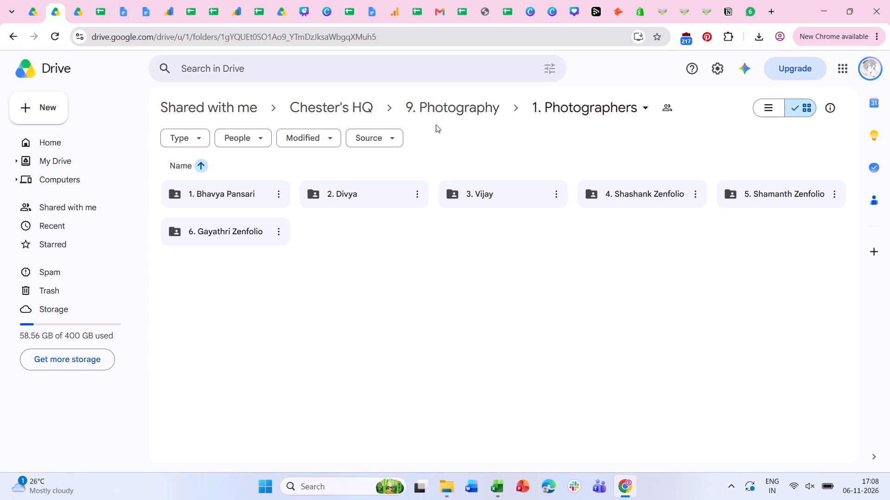
pyautogui.click(436, 111)
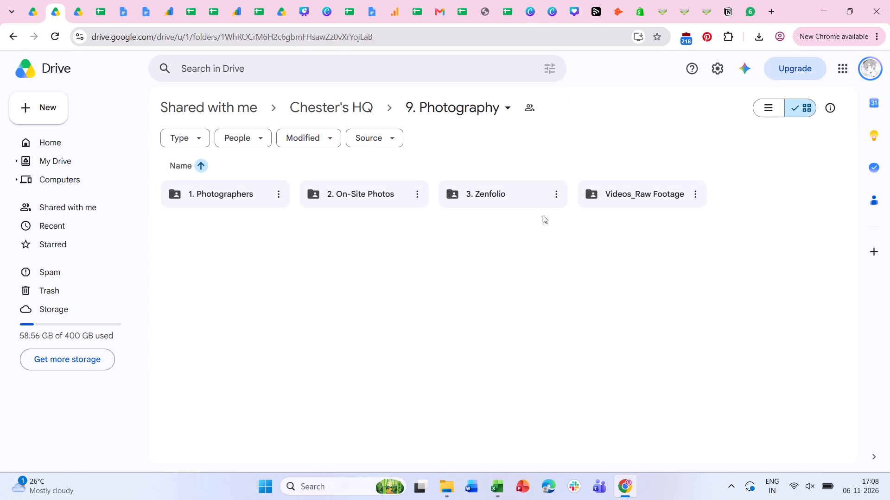
pyautogui.click(210, 203)
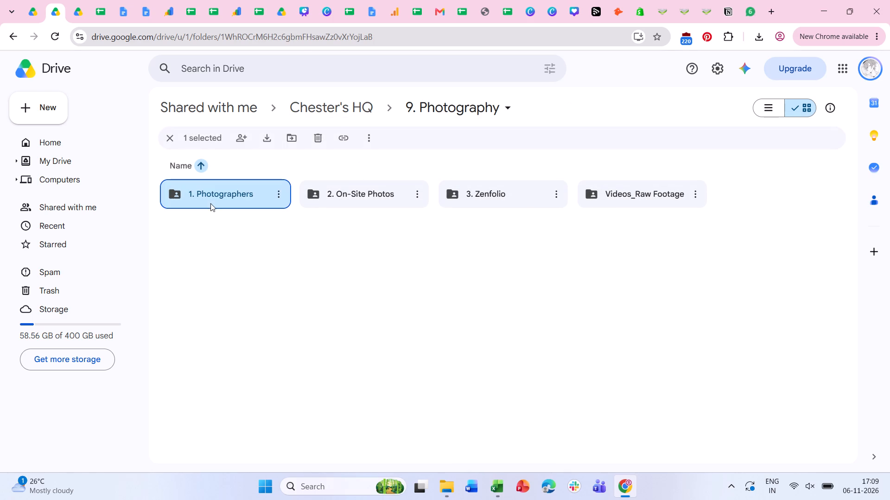
pyautogui.doubleClick(537, 193)
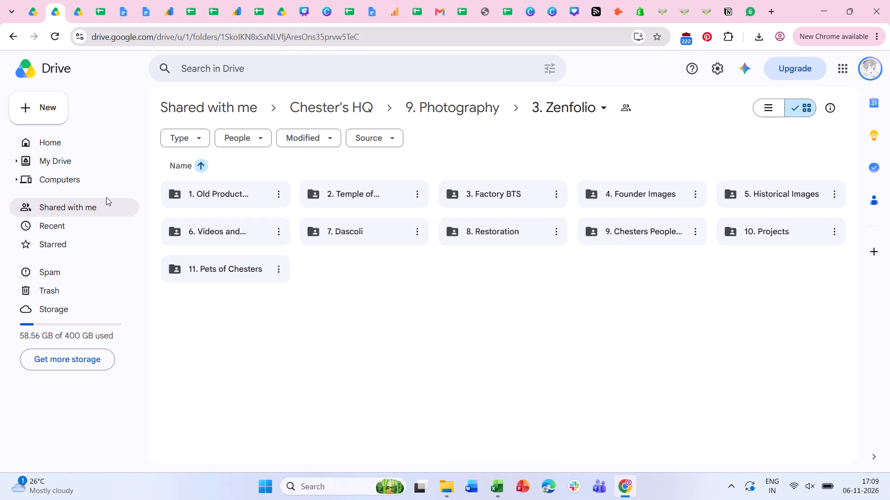
pyautogui.doubleClick(759, 233)
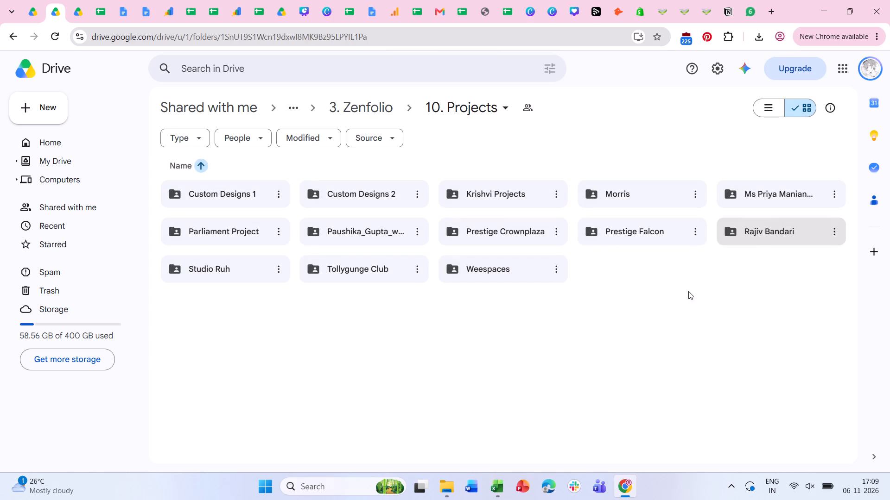
pyautogui.doubleClick(768, 233)
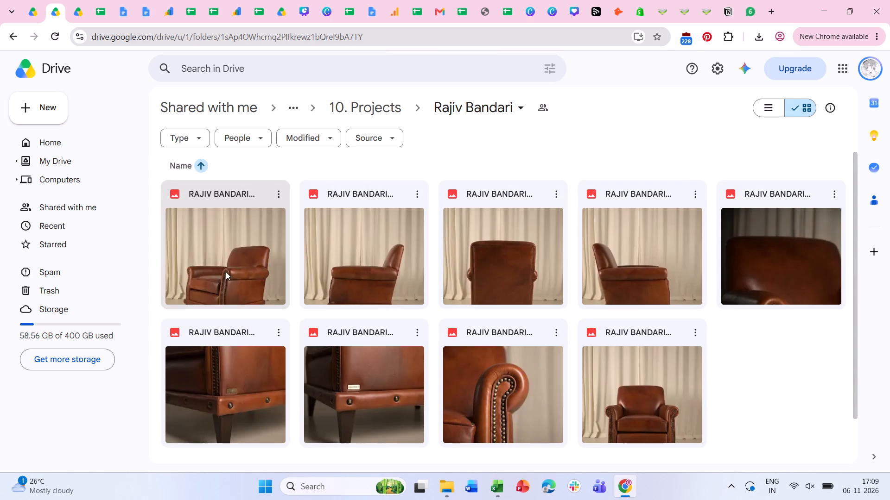
pyautogui.click(15, 41)
pyautogui.doubleClick(763, 195)
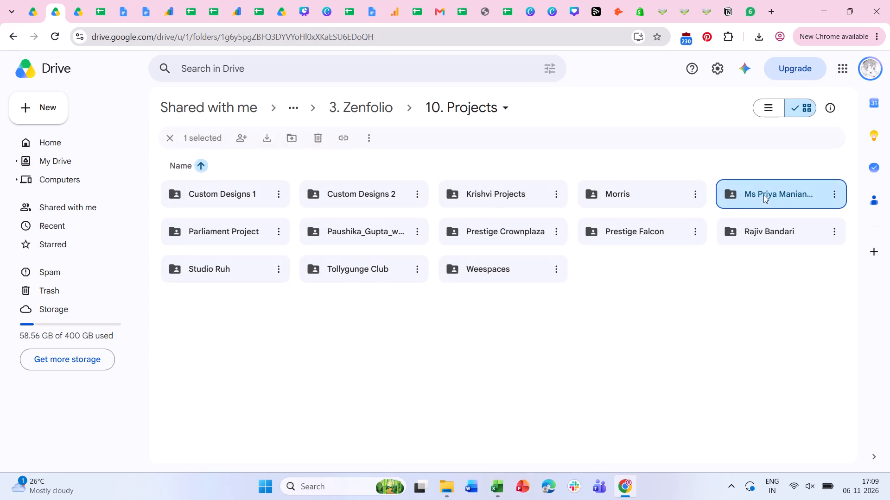
pyautogui.click(13, 43)
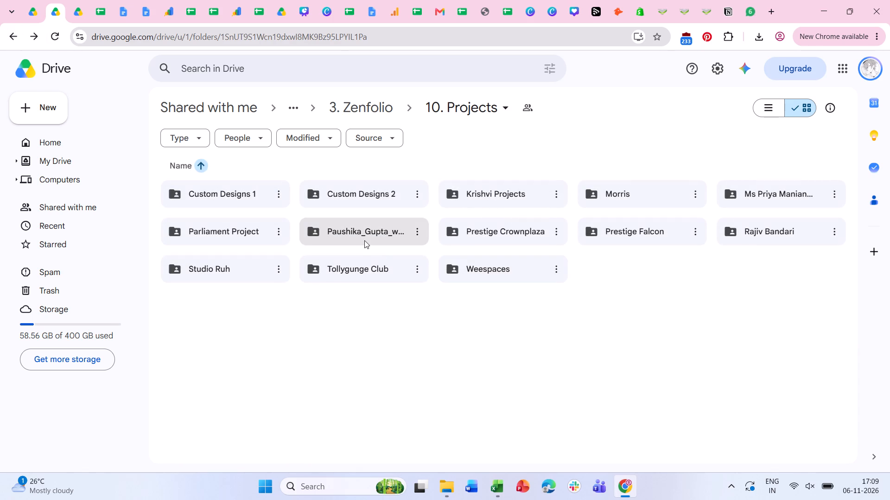
# Leave the Zenfolio project folders and return to the top level of the Chester's HQ folder.
pyautogui.click(7, 36)
pyautogui.click(7, 36)
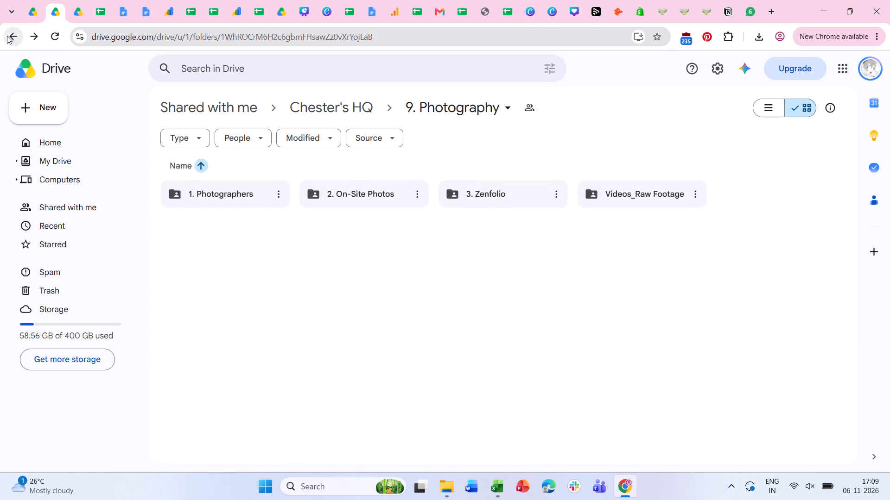
pyautogui.click(348, 117)
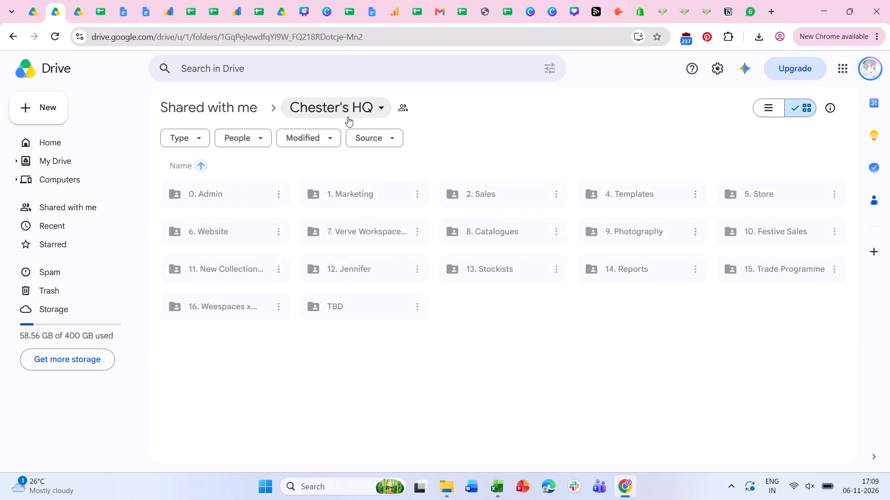
pyautogui.click(451, 339)
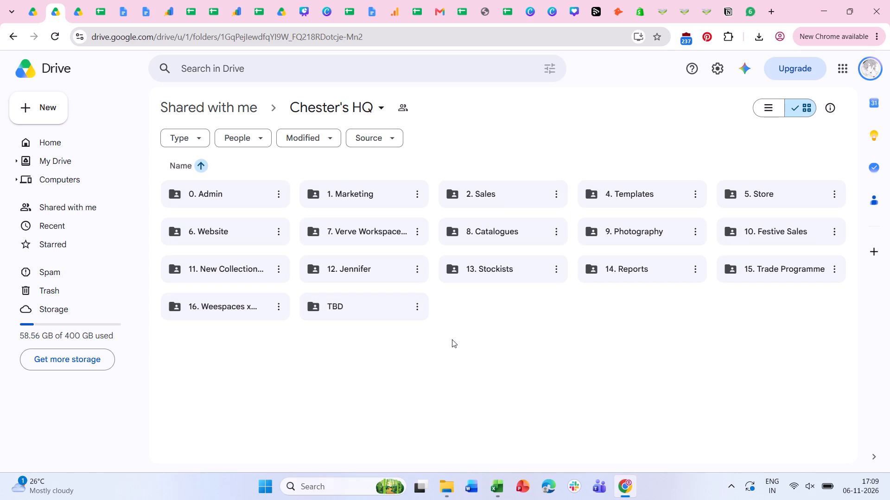
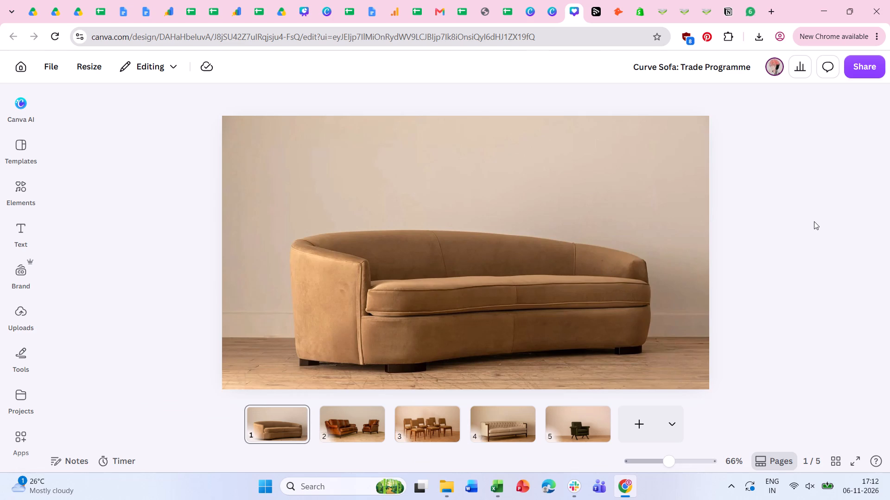
# Delete page 2 with the brown leather sofa and matching armchair, and look over the remaining furniture pages.
pyautogui.click(360, 431)
pyautogui.press('BackSpace')
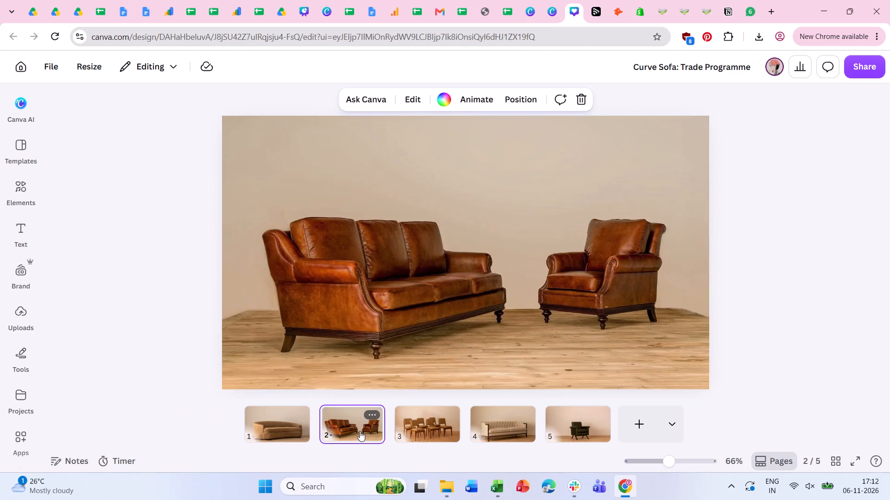
pyautogui.click(457, 436)
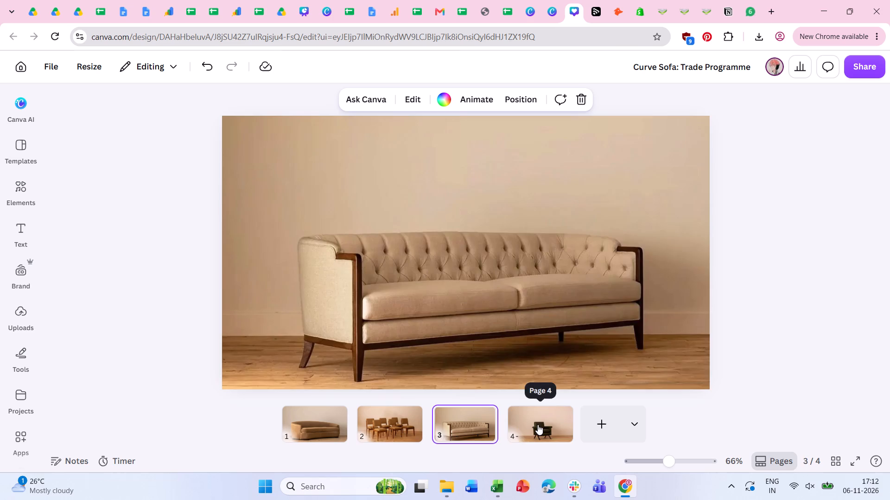
pyautogui.click(538, 425)
pyautogui.click(338, 428)
pyautogui.click(391, 419)
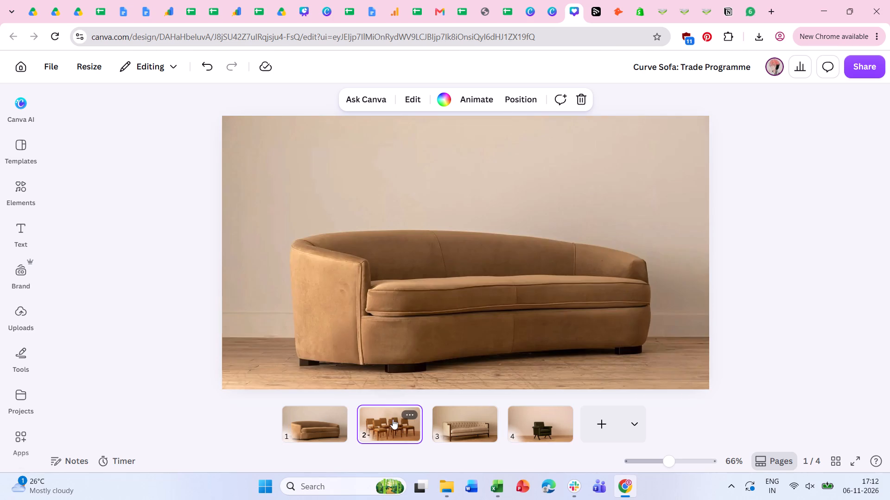
# Review the full-page furniture photos across the four pages of the Curve Sofa: Trade Programme design.
pyautogui.click(467, 427)
pyautogui.click(530, 421)
pyautogui.click(331, 422)
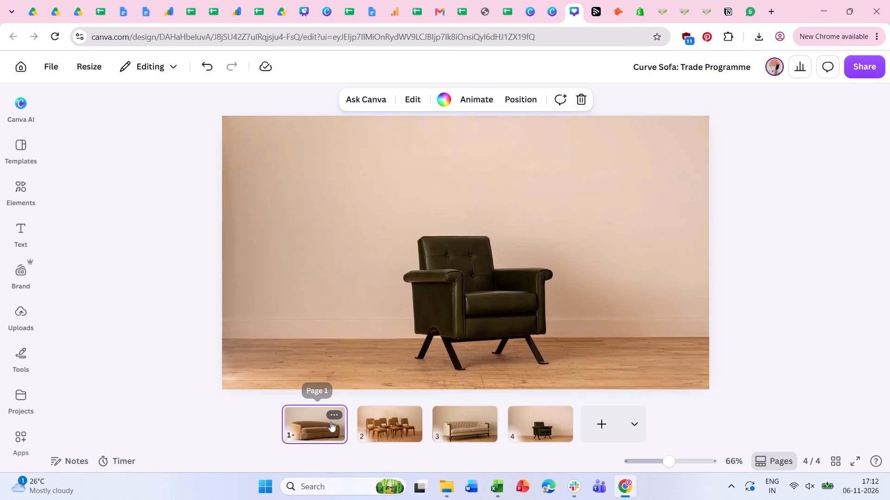
pyautogui.click(400, 424)
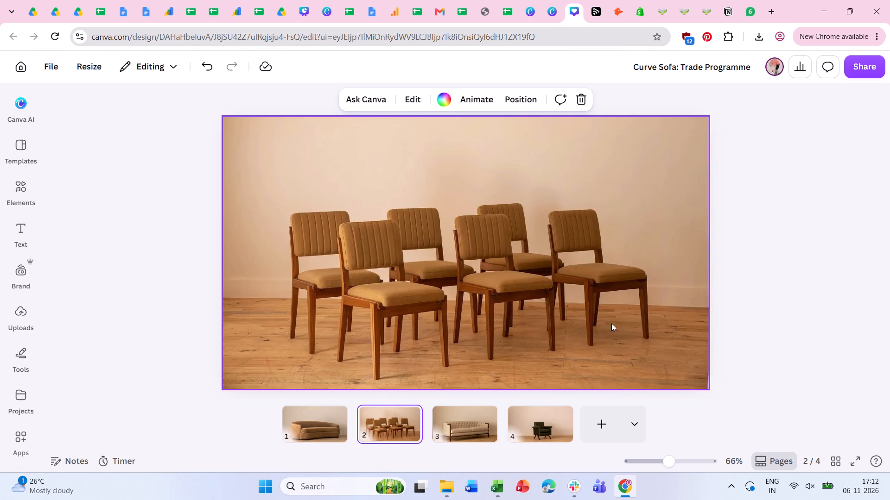
pyautogui.click(773, 259)
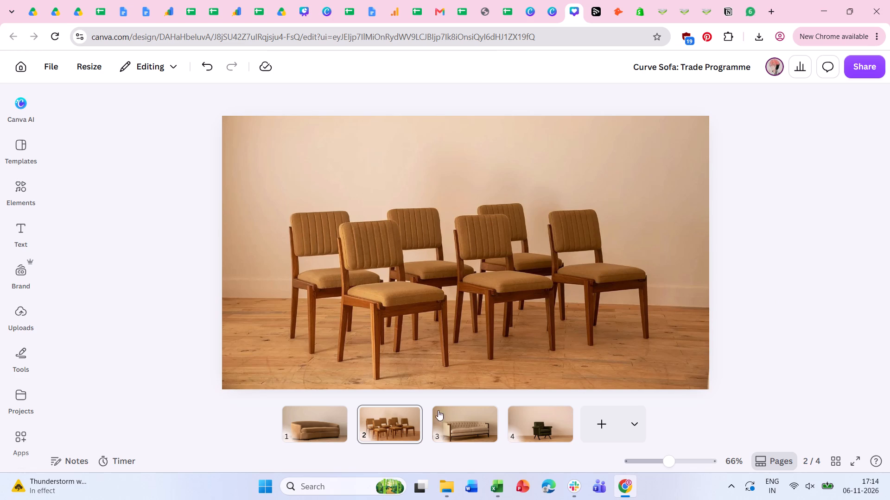
pyautogui.click(458, 424)
pyautogui.click(544, 431)
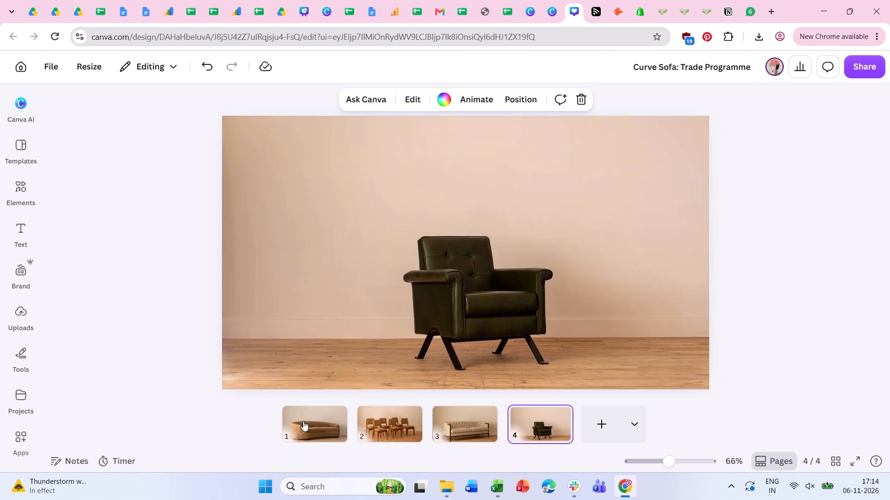
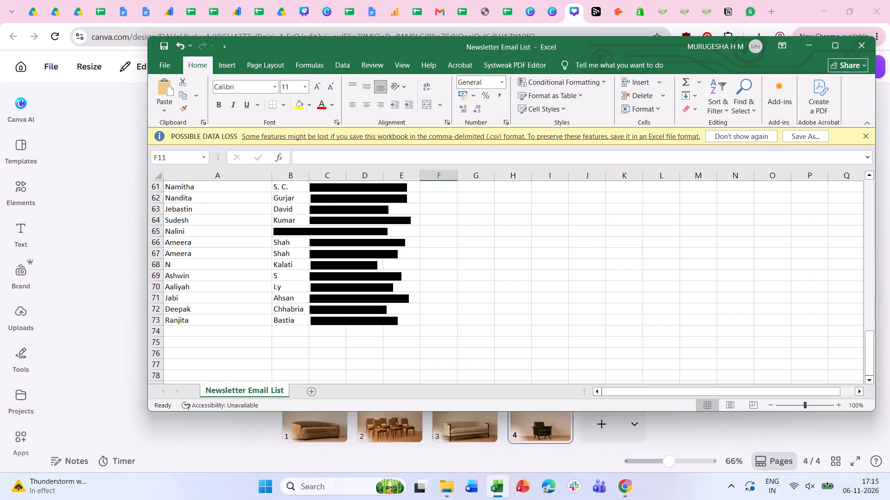
# Close the Newsletter Email List workbook in Excel, saving its changes as a CSV file in the Downloads folder.
pyautogui.click(867, 44)
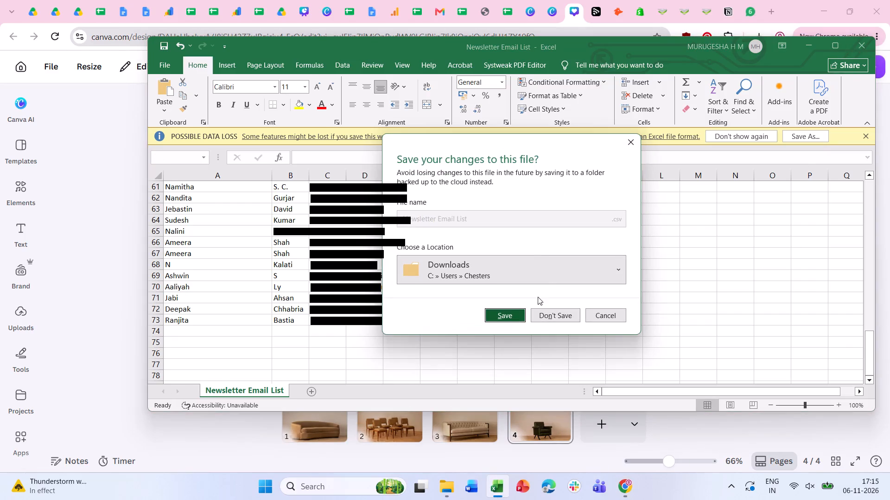
pyautogui.click(514, 316)
pyautogui.click(865, 140)
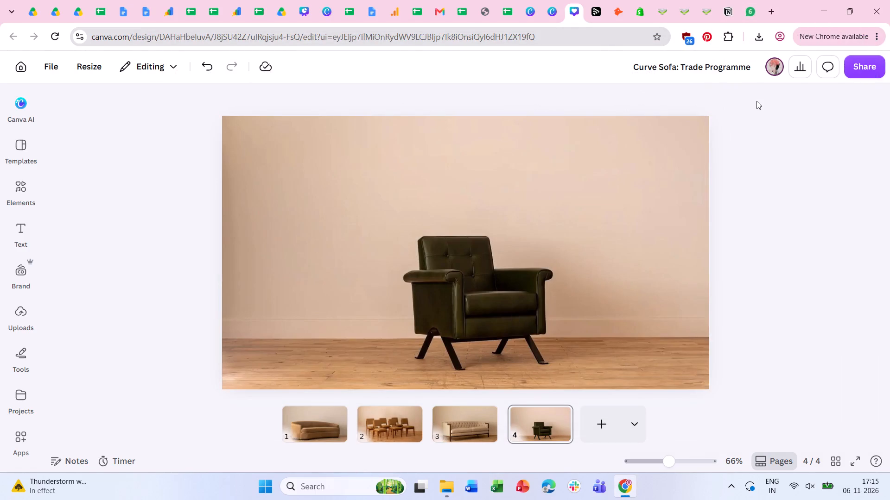
# Switch to the Shopify admin, go back from the open customer record to the full Customers list, and examine the customers' email subscription statuses.
pyautogui.click(646, 14)
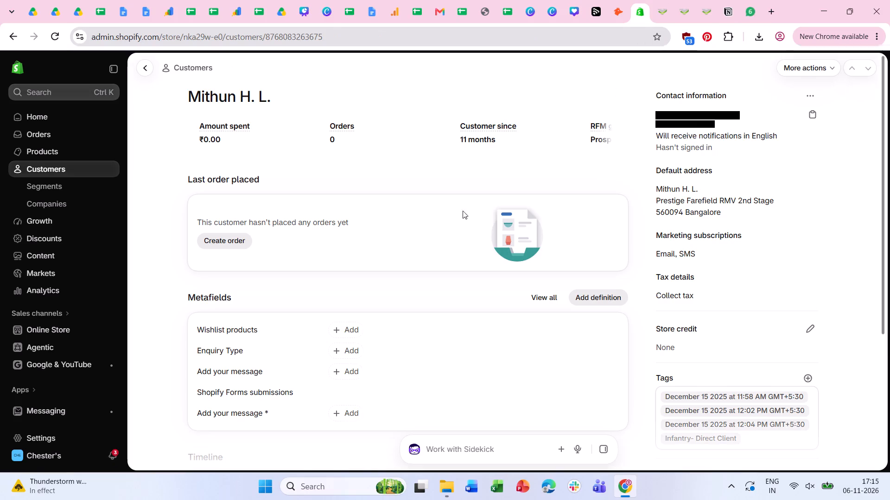
pyautogui.click(141, 65)
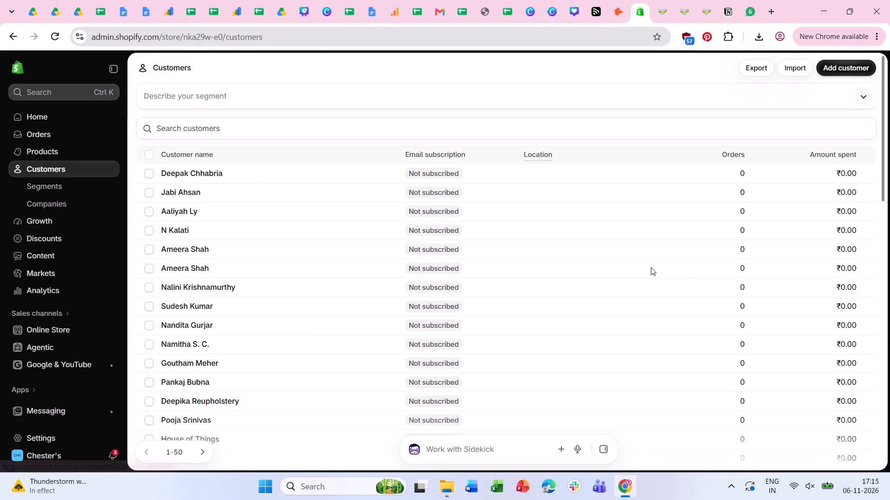
pyautogui.scroll(11, 661, 301)
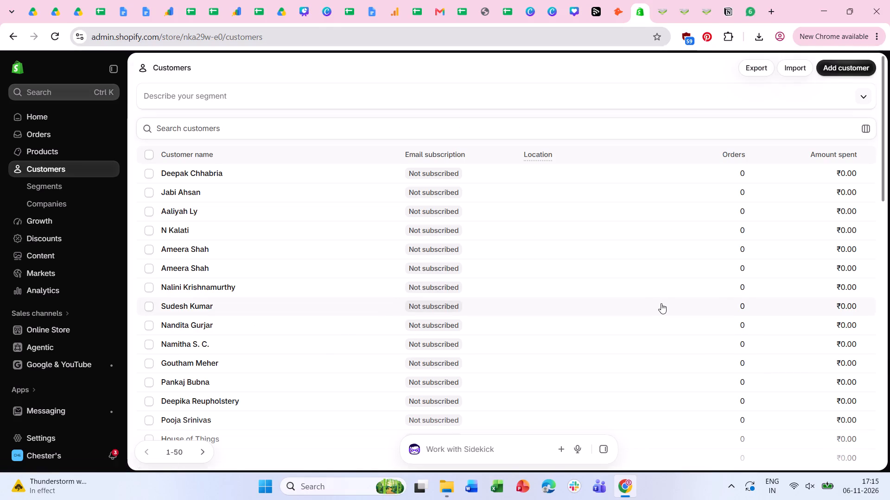
pyautogui.scroll(6, 627, 355)
pyautogui.scroll(-6, 627, 355)
pyautogui.scroll(15, 627, 355)
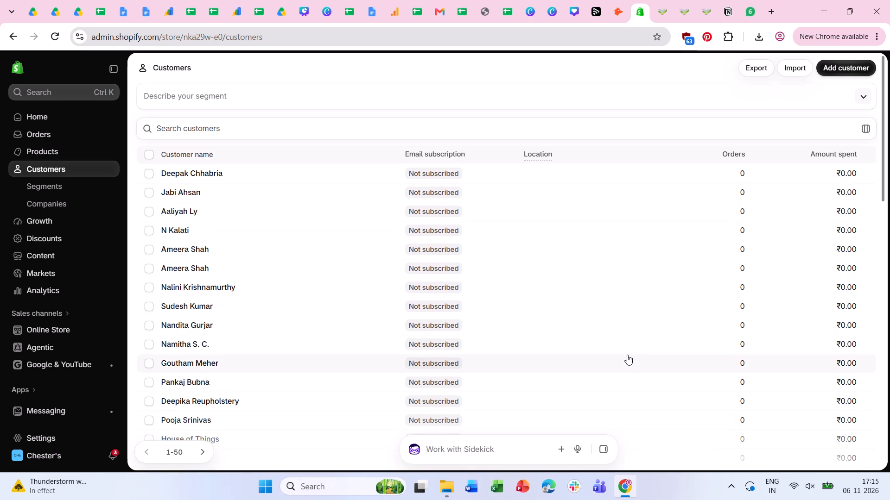
pyautogui.scroll(-6, 627, 355)
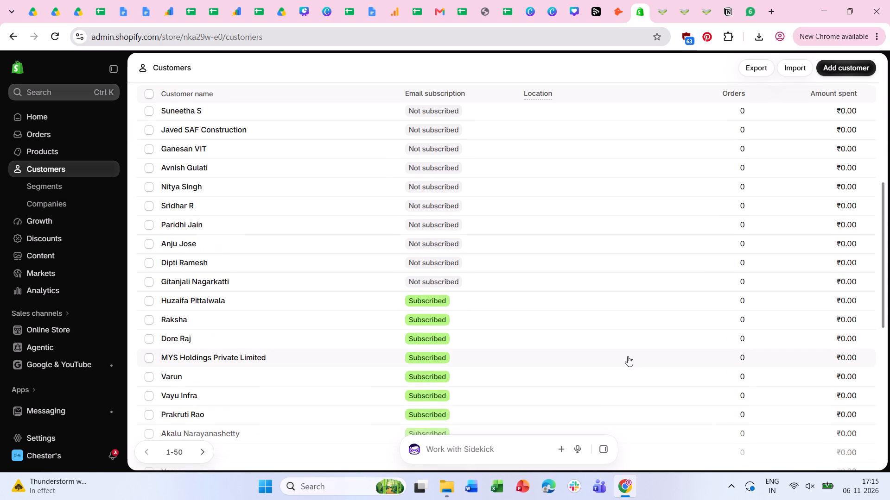
pyautogui.scroll(-4, 628, 356)
pyautogui.scroll(2, 628, 356)
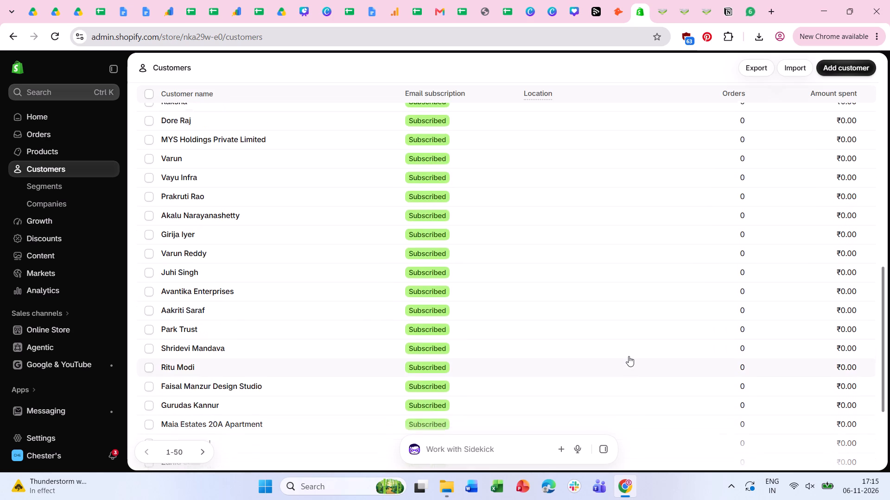
pyautogui.scroll(13, 629, 356)
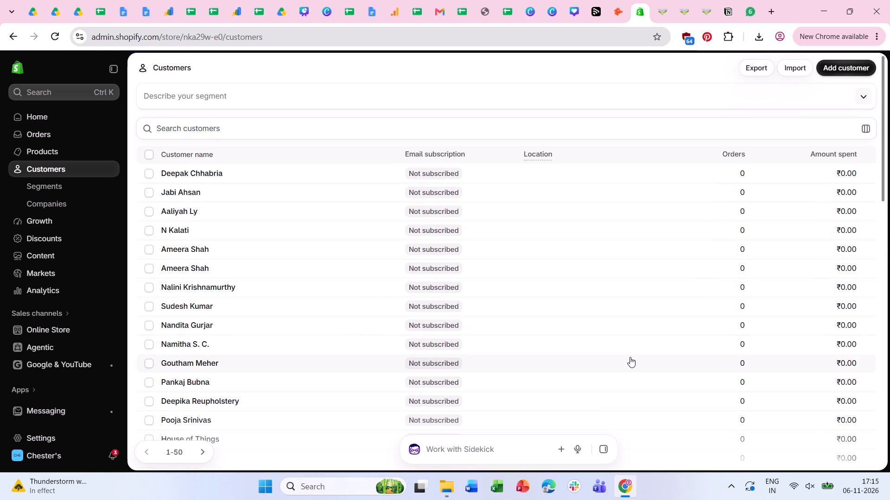